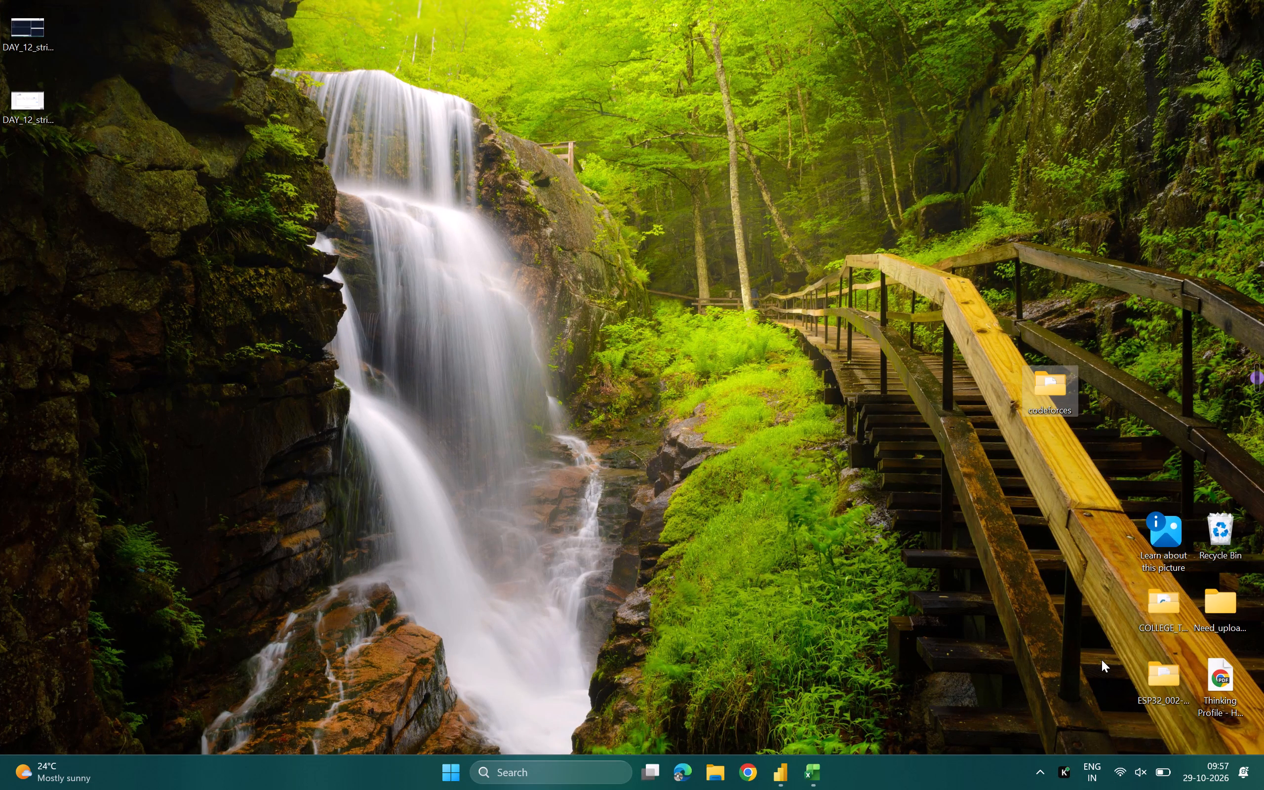
Switch to Power BI Desktop and open the recent report "sales dashbord in data analytics classs".
click(781, 776)
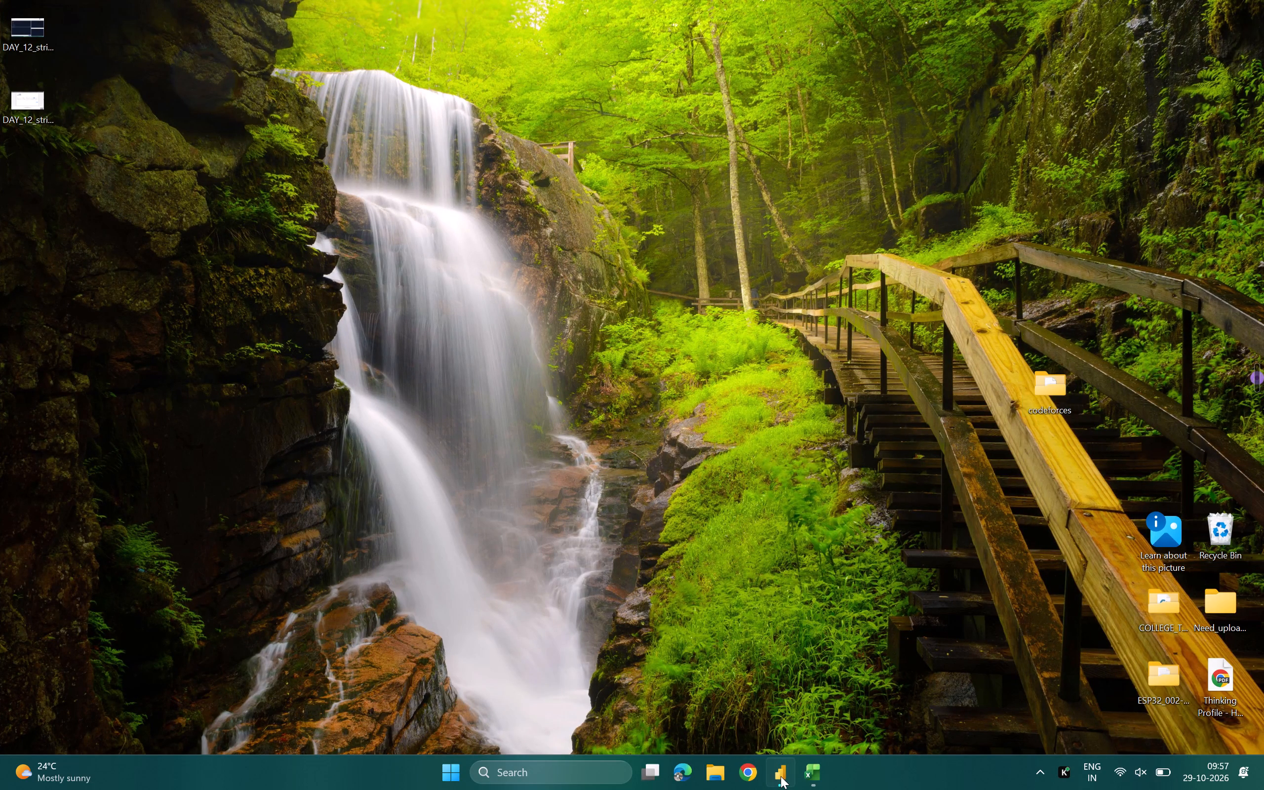
click(33, 32)
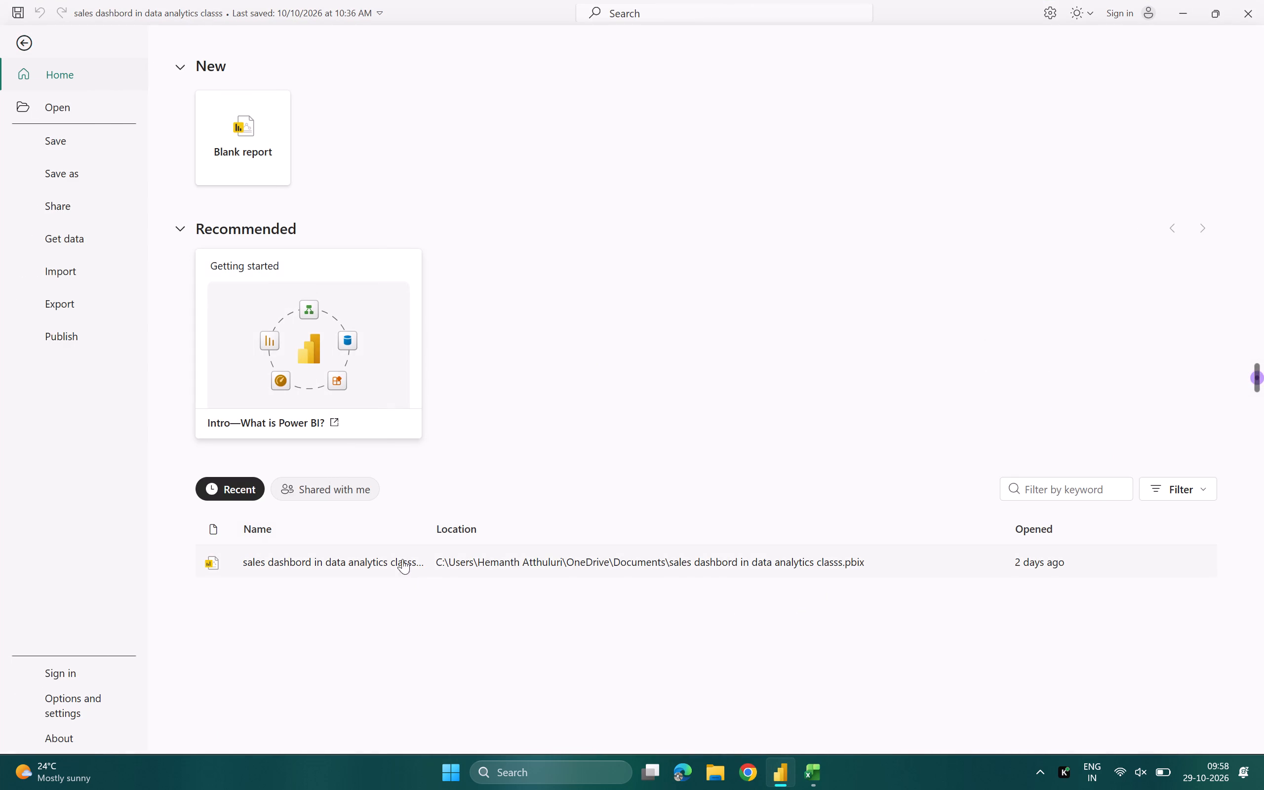
click(375, 554)
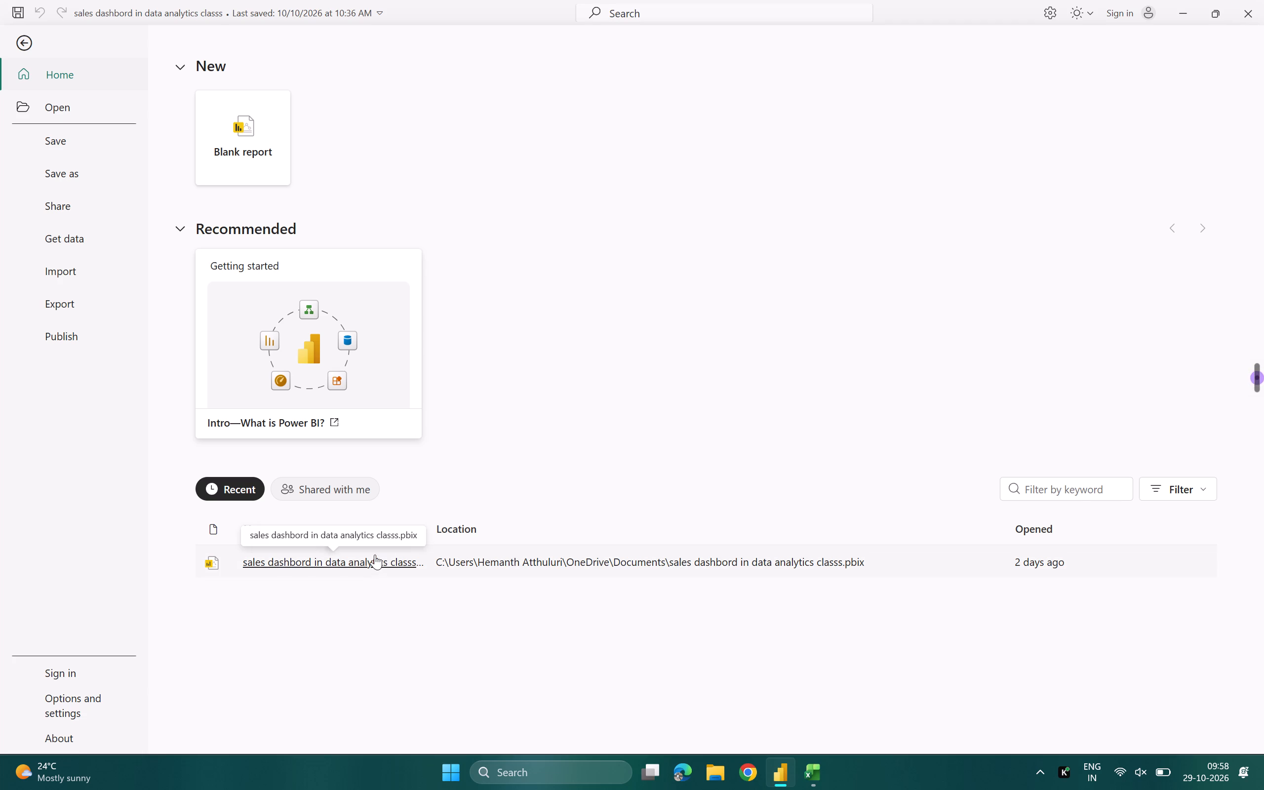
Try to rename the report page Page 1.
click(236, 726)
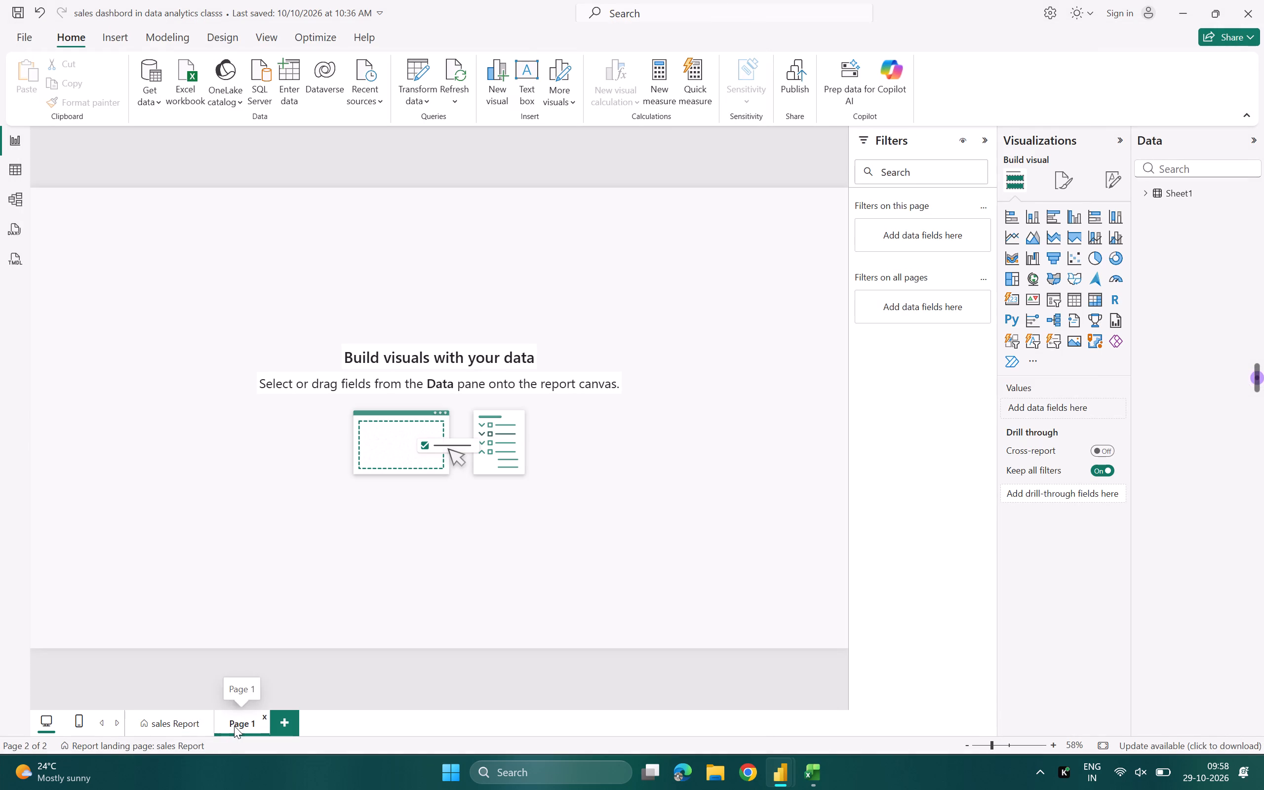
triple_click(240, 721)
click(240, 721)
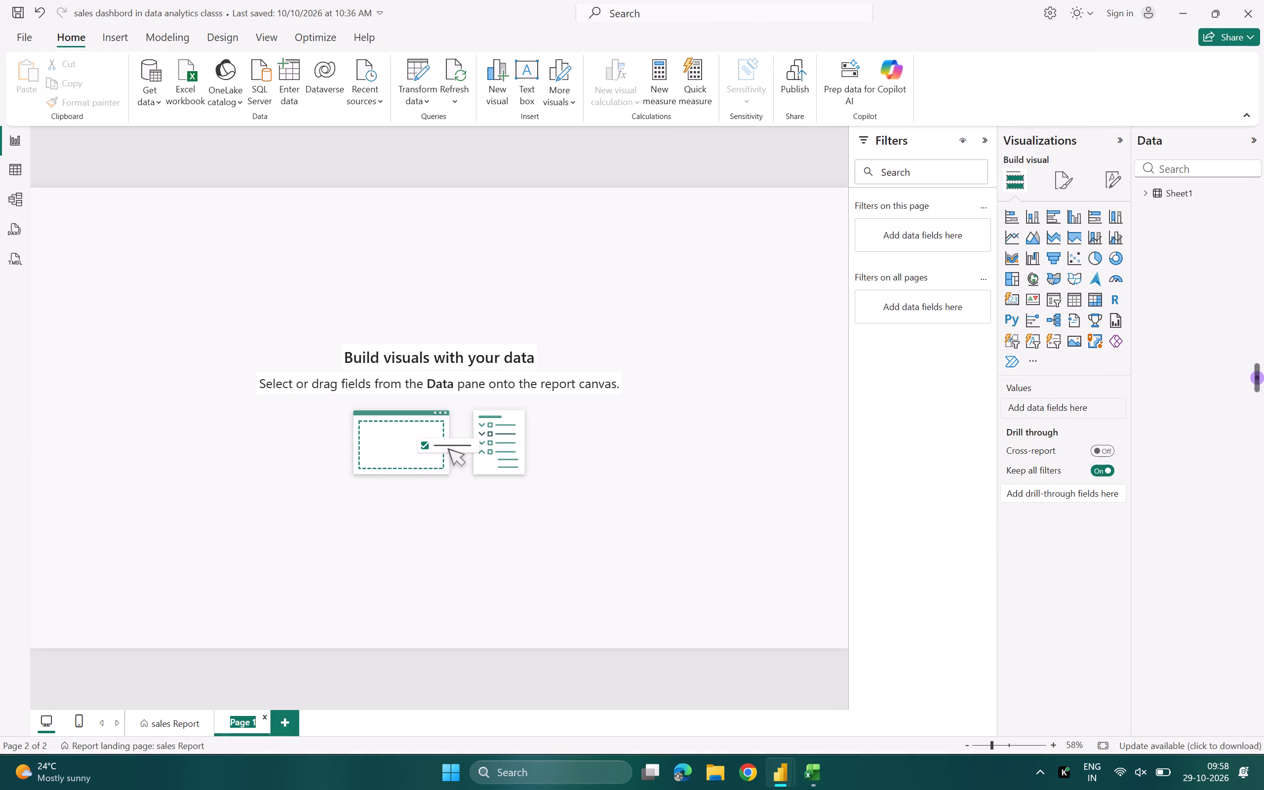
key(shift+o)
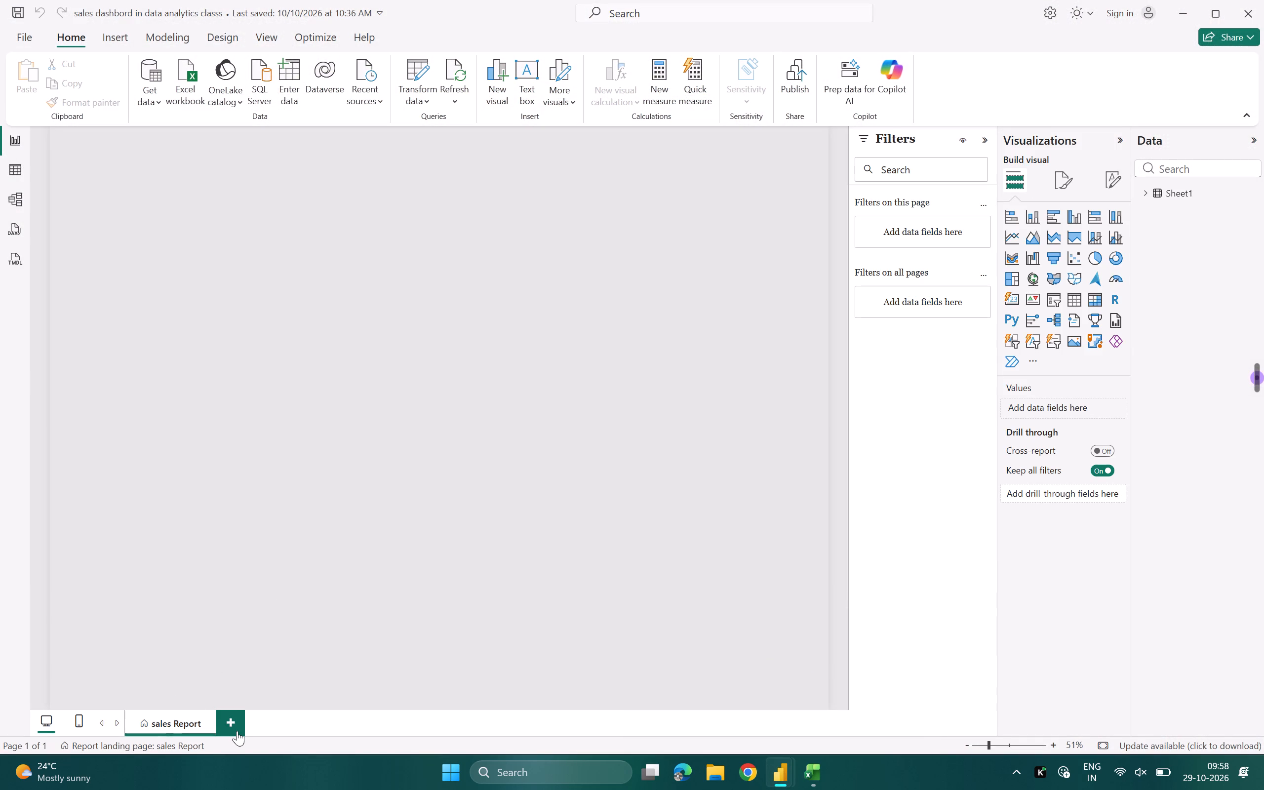
Add a new report page and name it "Online Store Dashboard".
click(237, 731)
triple_click(244, 721)
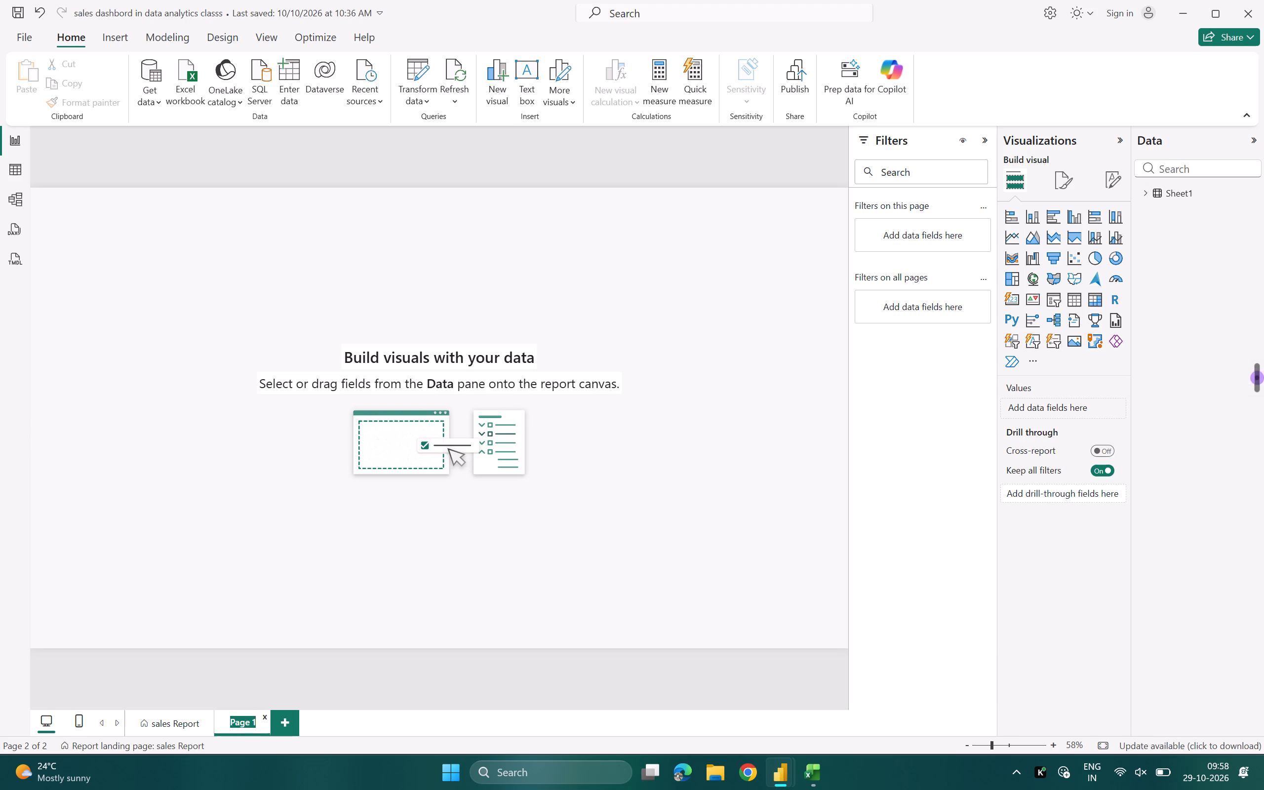
text(ONline stre)
key(BackSpace)
key(BackSpace)
key(ctrl+a)
key(ctrl+BackSpace)
text(Online)
key(space)
text(Store Dashbrd)
key(BackSpace)
key(BackSpace)
text(oard)
key(Return)
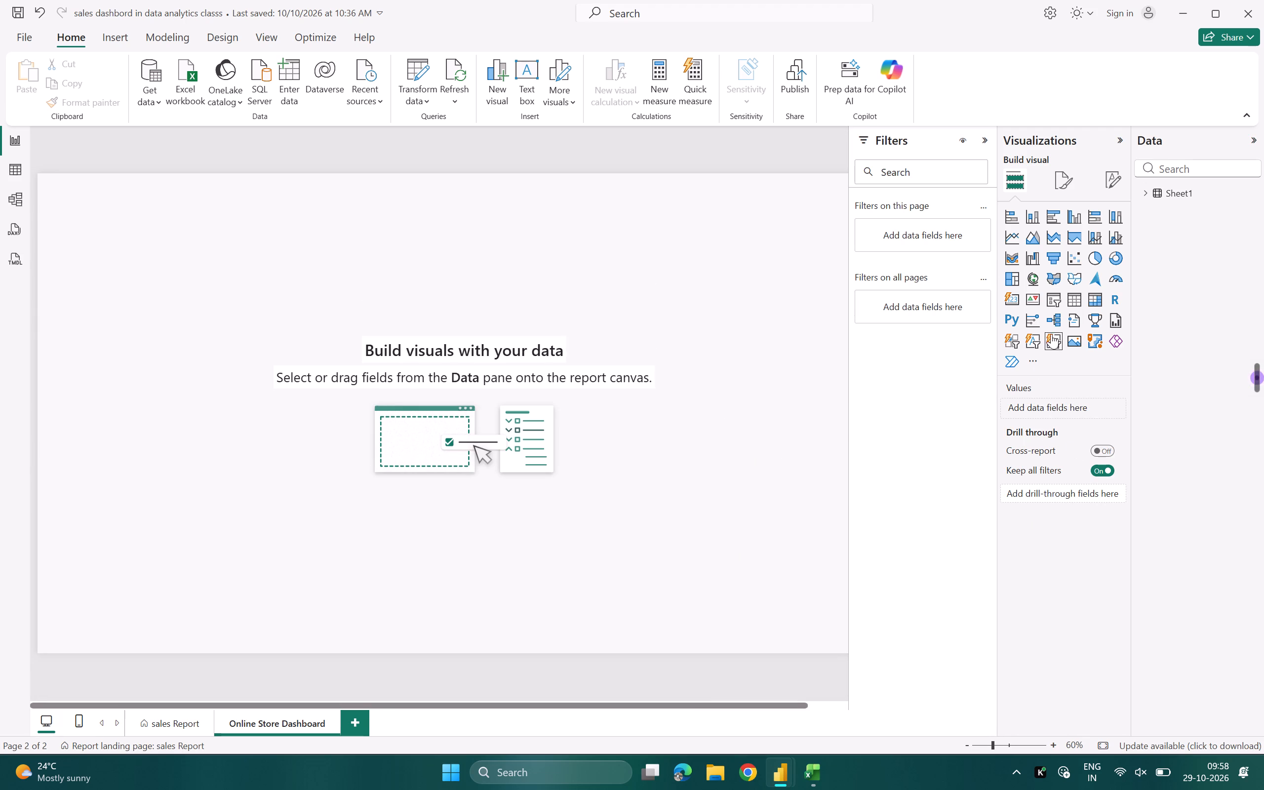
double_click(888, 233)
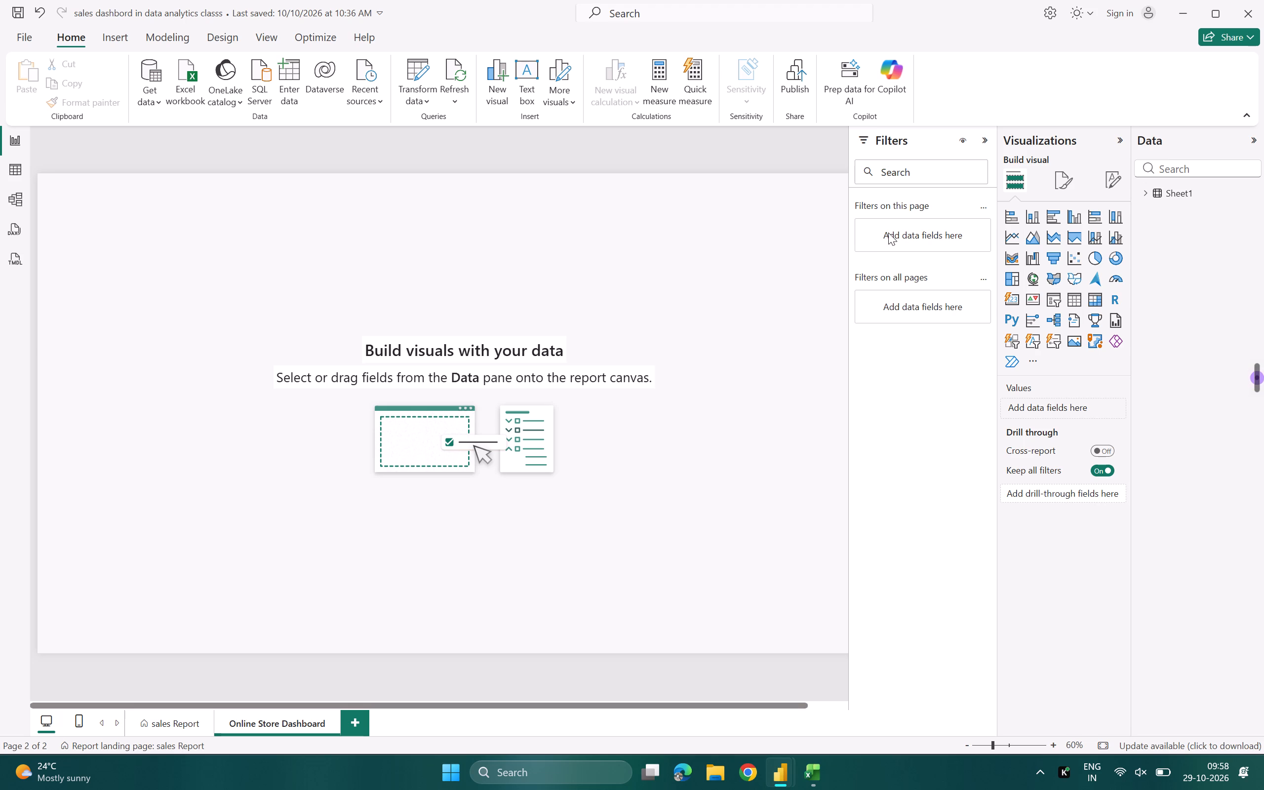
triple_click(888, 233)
Insert a text box on the Online Store Dashboard page.
click(515, 73)
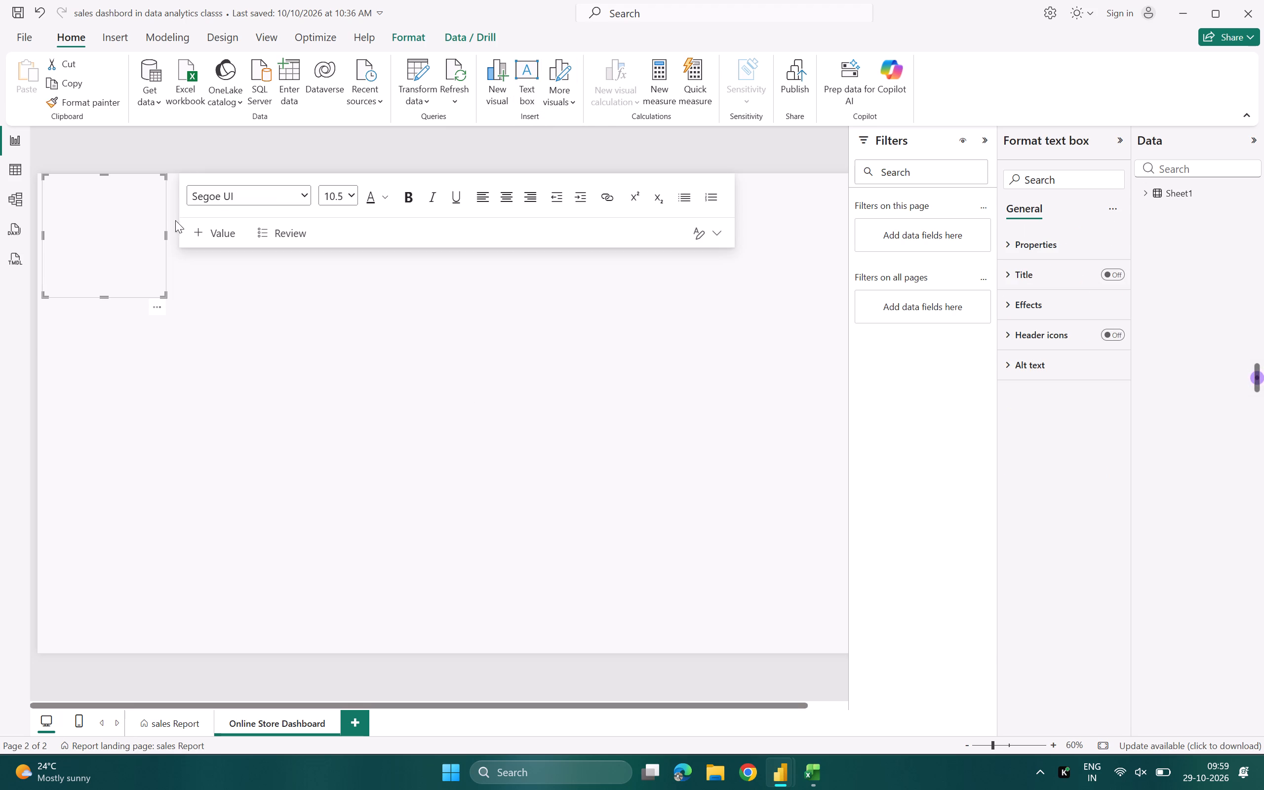
triple_click(105, 212)
triple_click(128, 220)
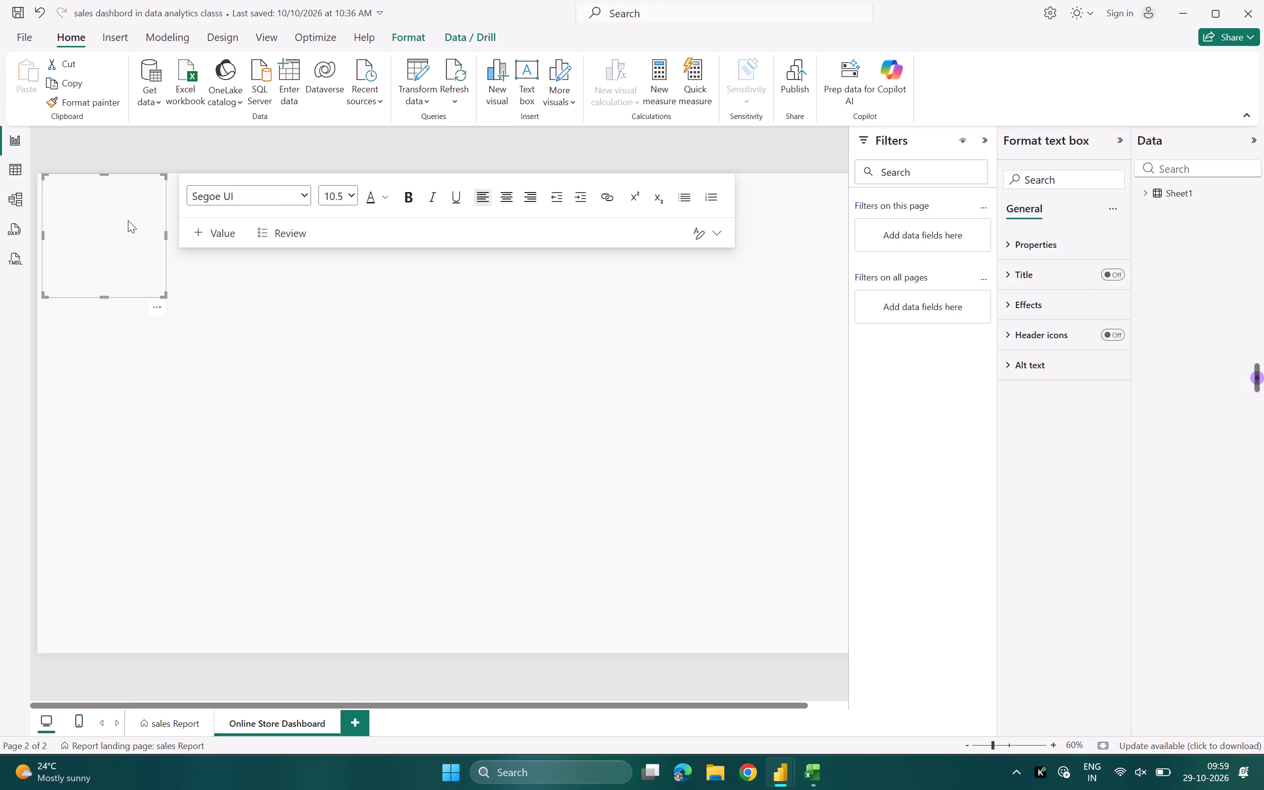
click(128, 220)
drag(128, 220, 105, 233)
triple_click(105, 233)
triple_click(105, 233)
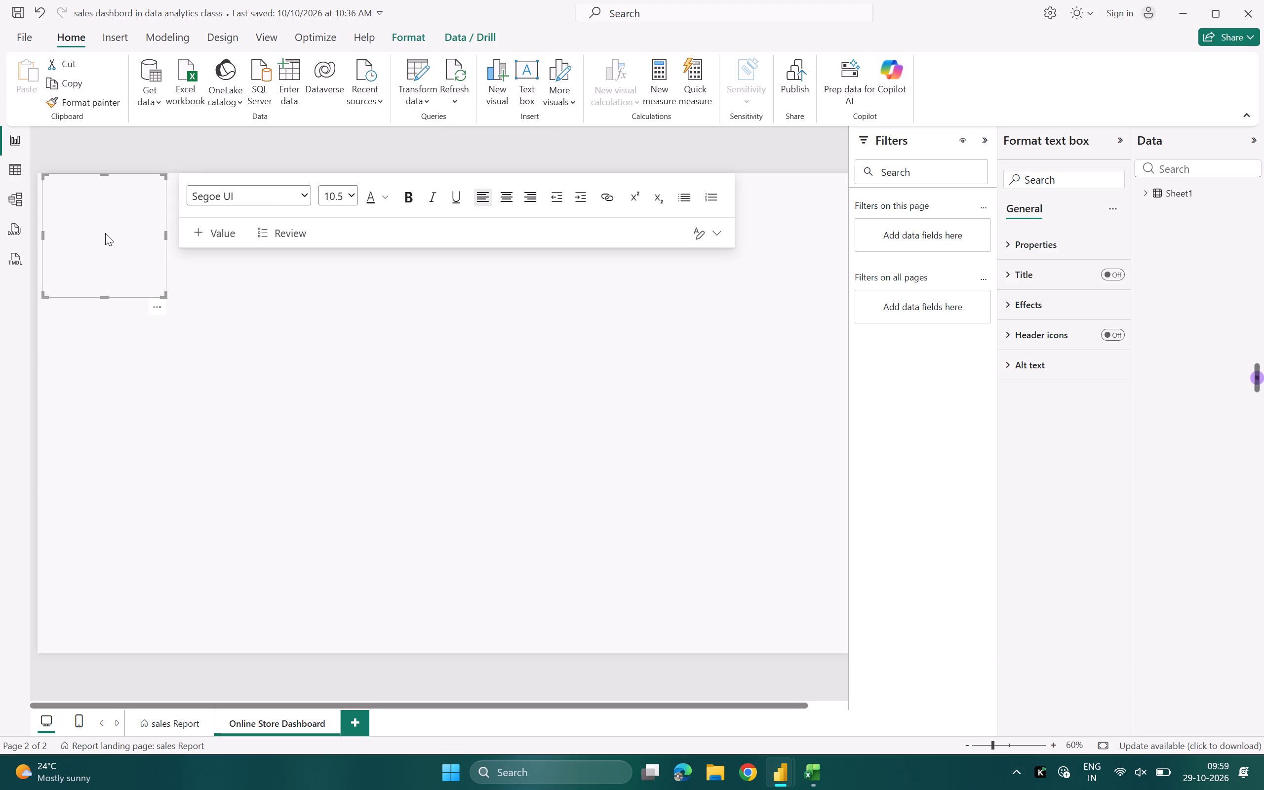
double_click(105, 233)
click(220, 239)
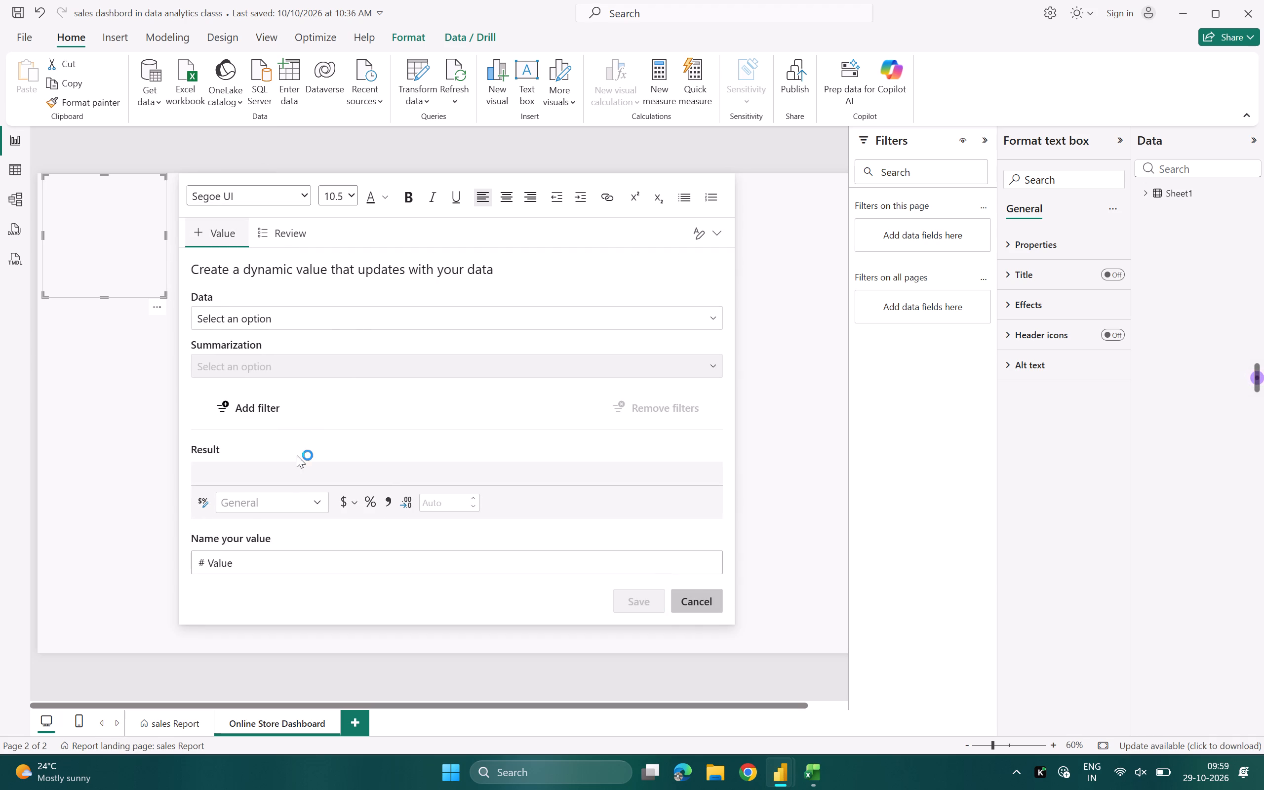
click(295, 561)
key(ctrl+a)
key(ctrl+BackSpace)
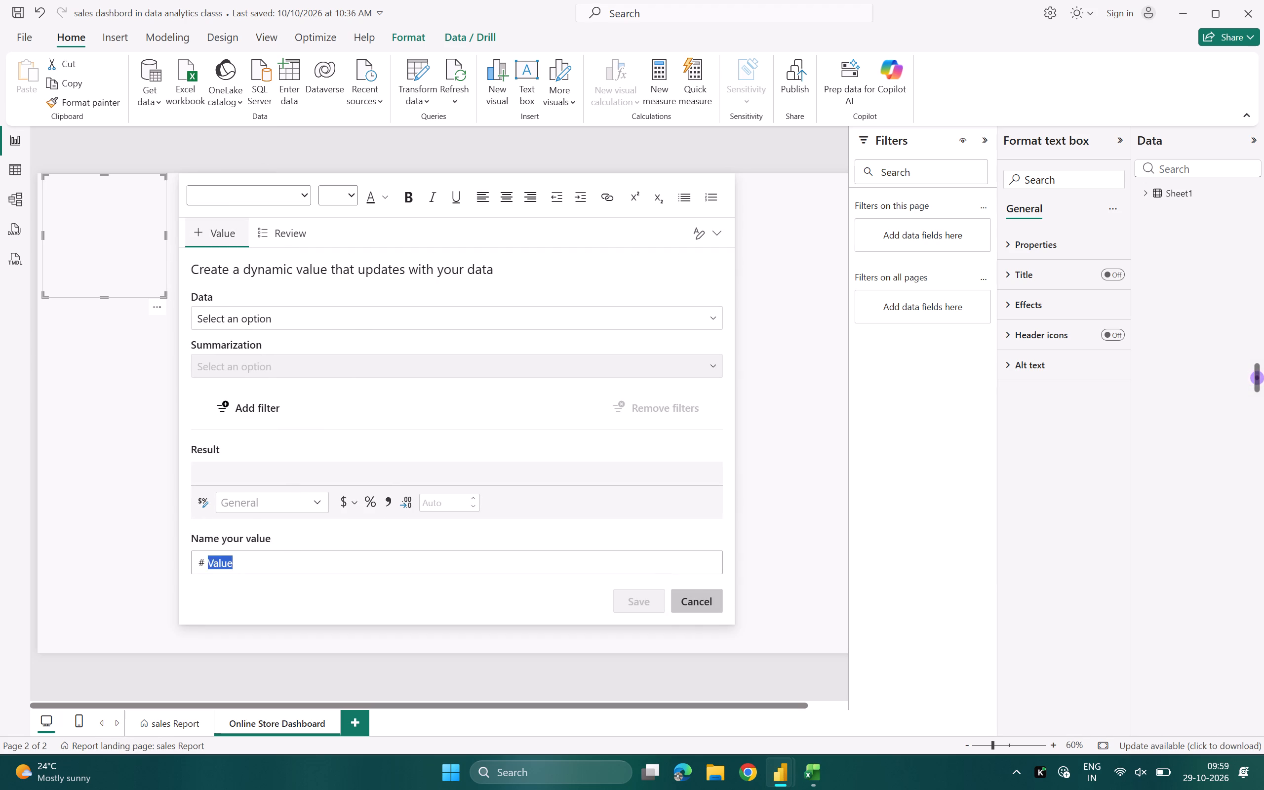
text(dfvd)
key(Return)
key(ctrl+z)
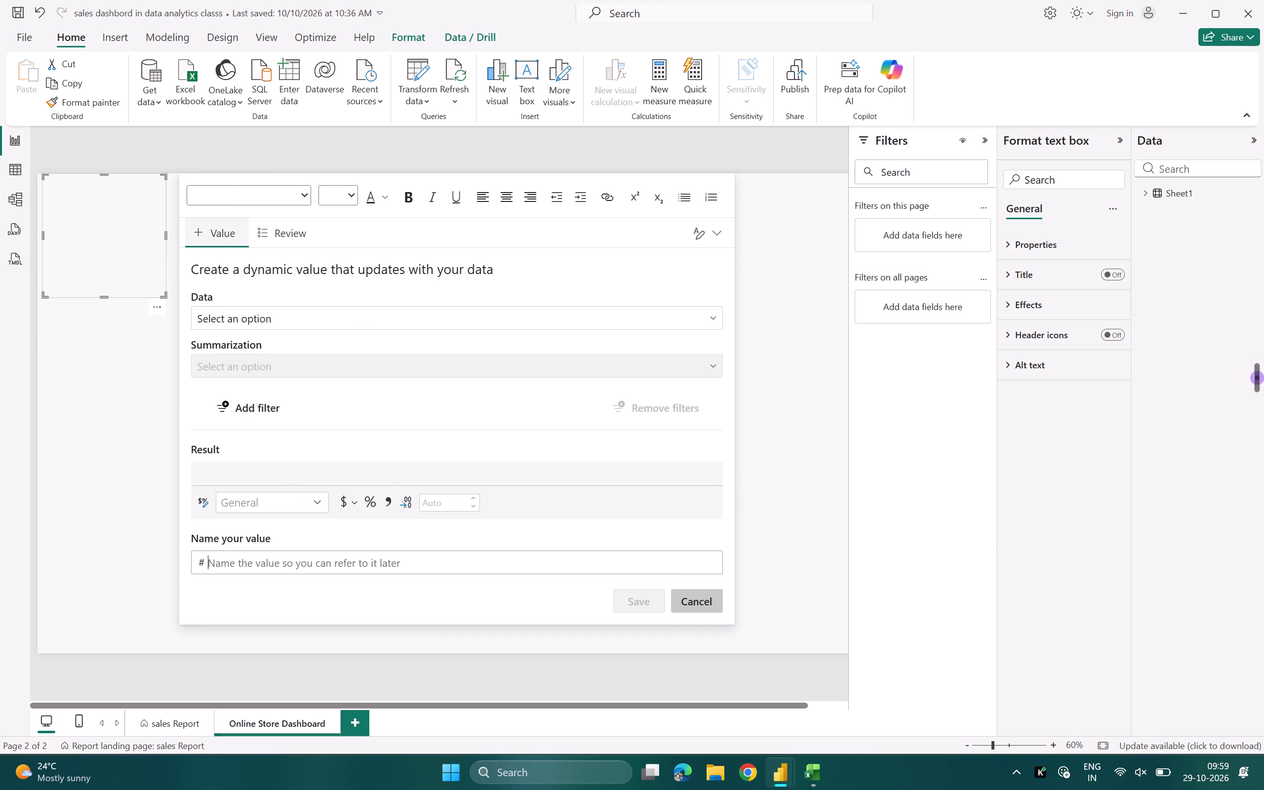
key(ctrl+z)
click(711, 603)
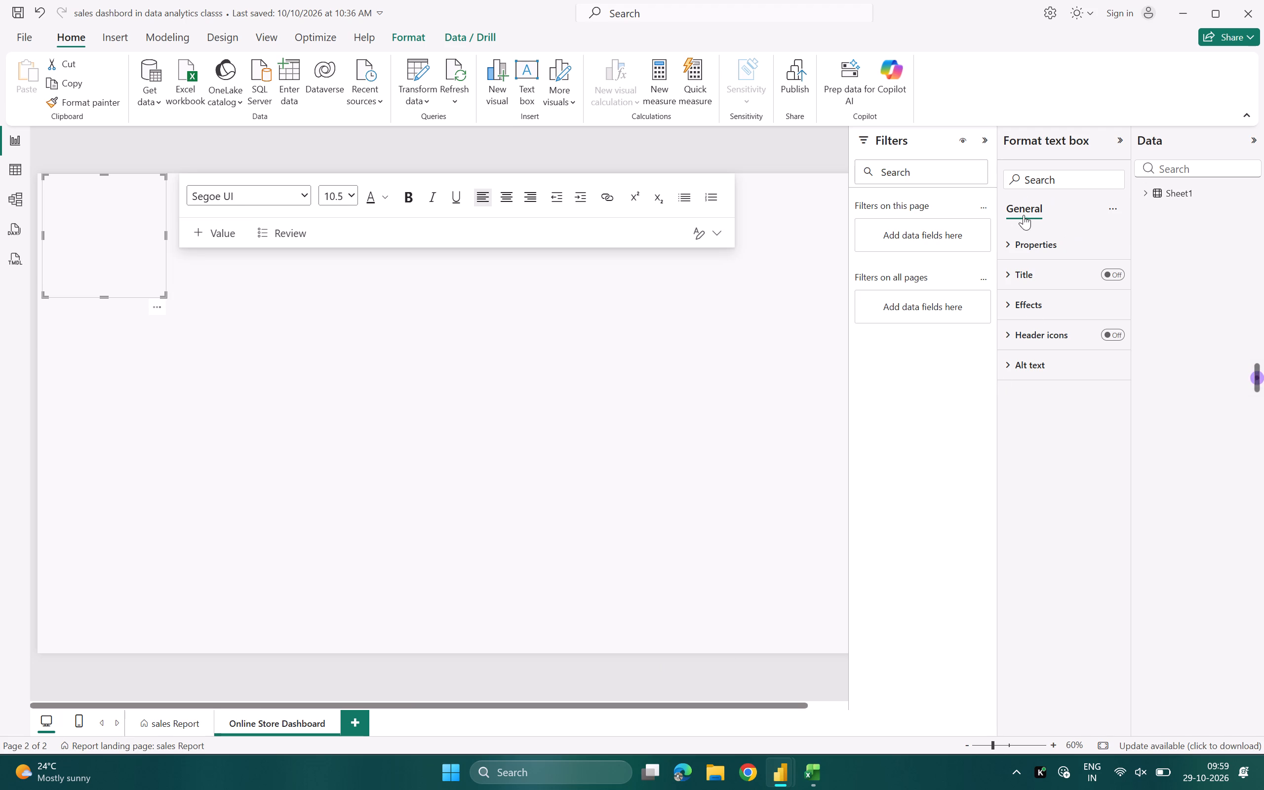
Turn on the text box's title and set its text to "Online Store Dashbord".
click(1020, 244)
click(1020, 244)
click(1027, 275)
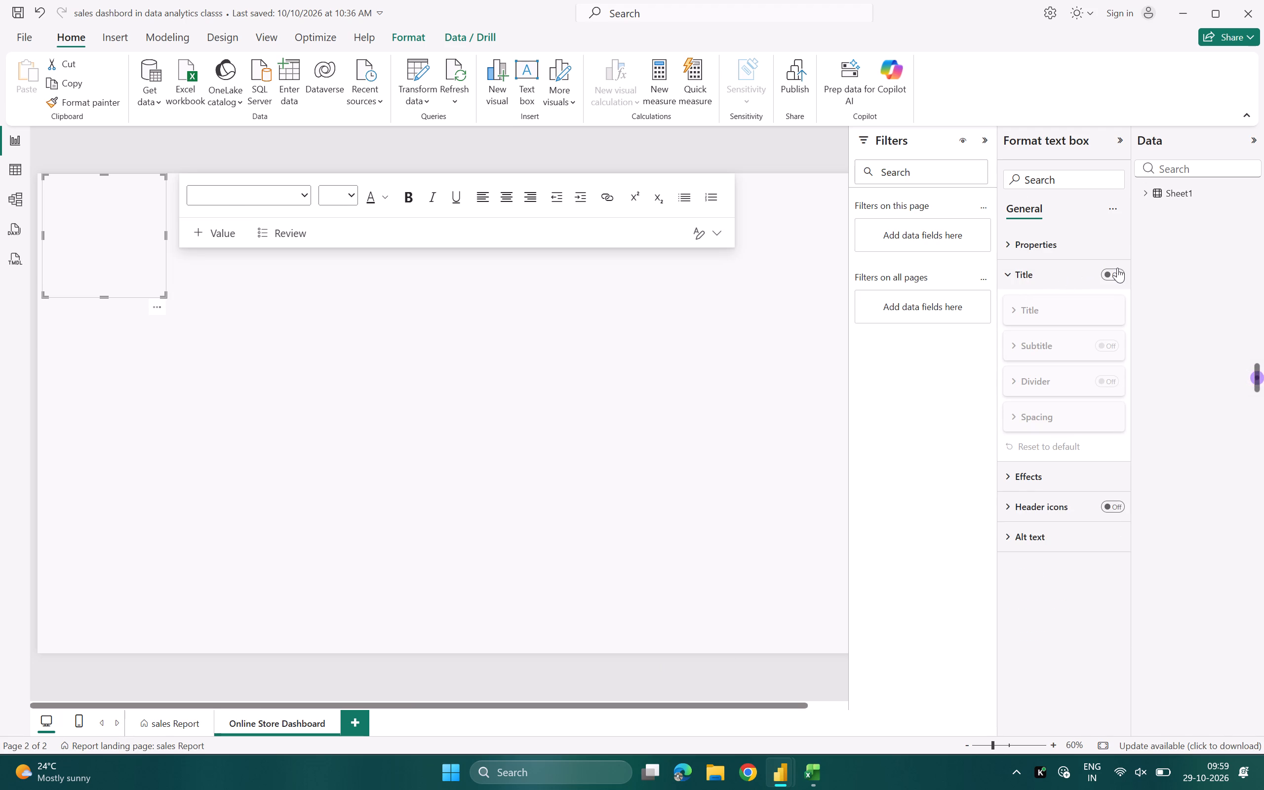
click(1118, 269)
click(1049, 349)
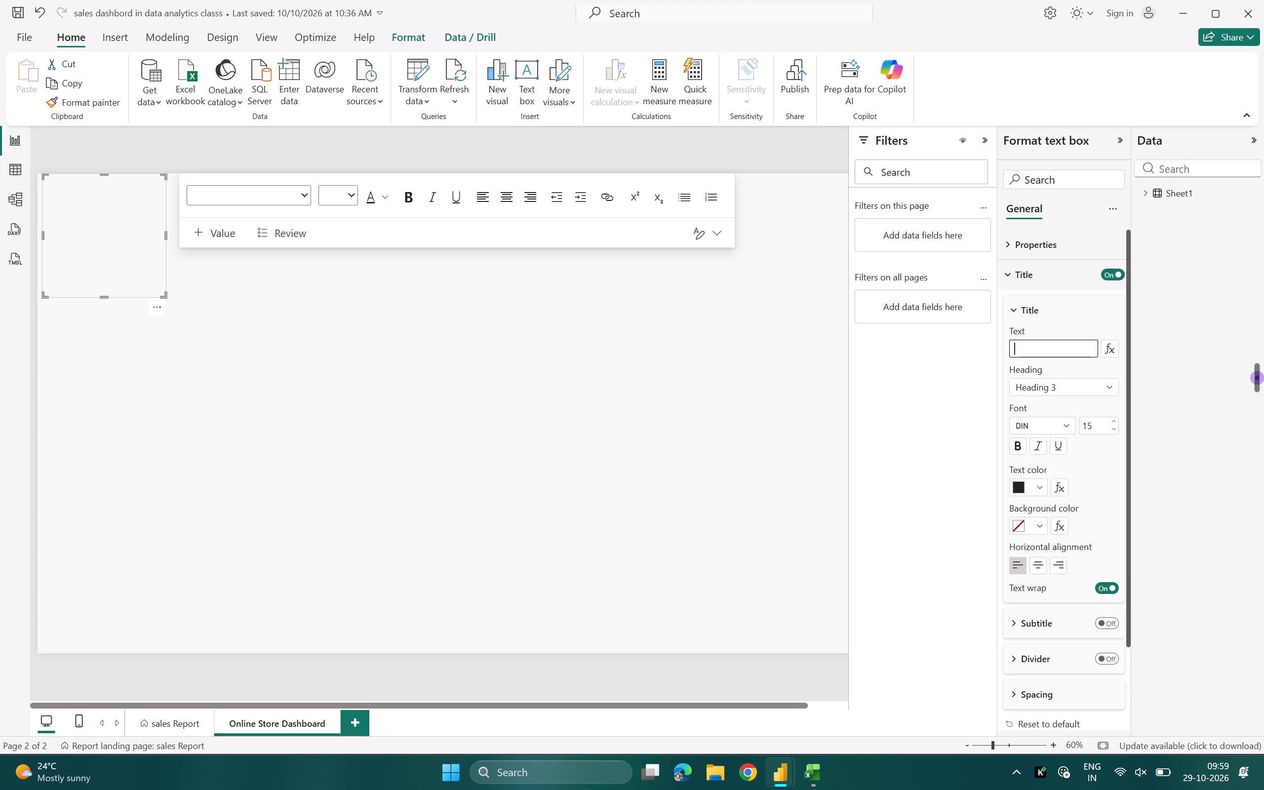
text(Onlin)
key(space)
key(BackSpace)
text(e)
key(space)
text(Sotre)
key(BackSpace)
key(BackSpace)
key(BackSpace)
key(BackSpace)
text(tore Dashbord)
key(Return)
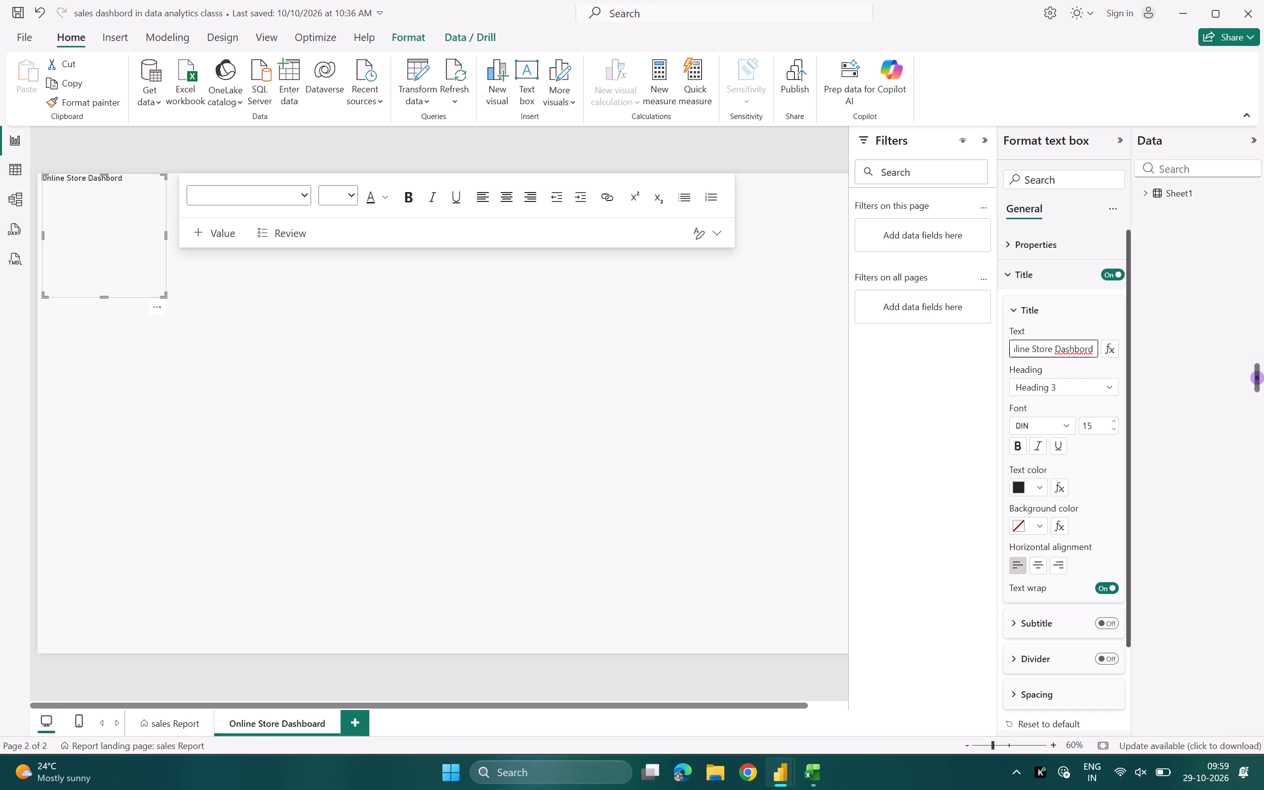
scroll(1077, 361, down, 1)
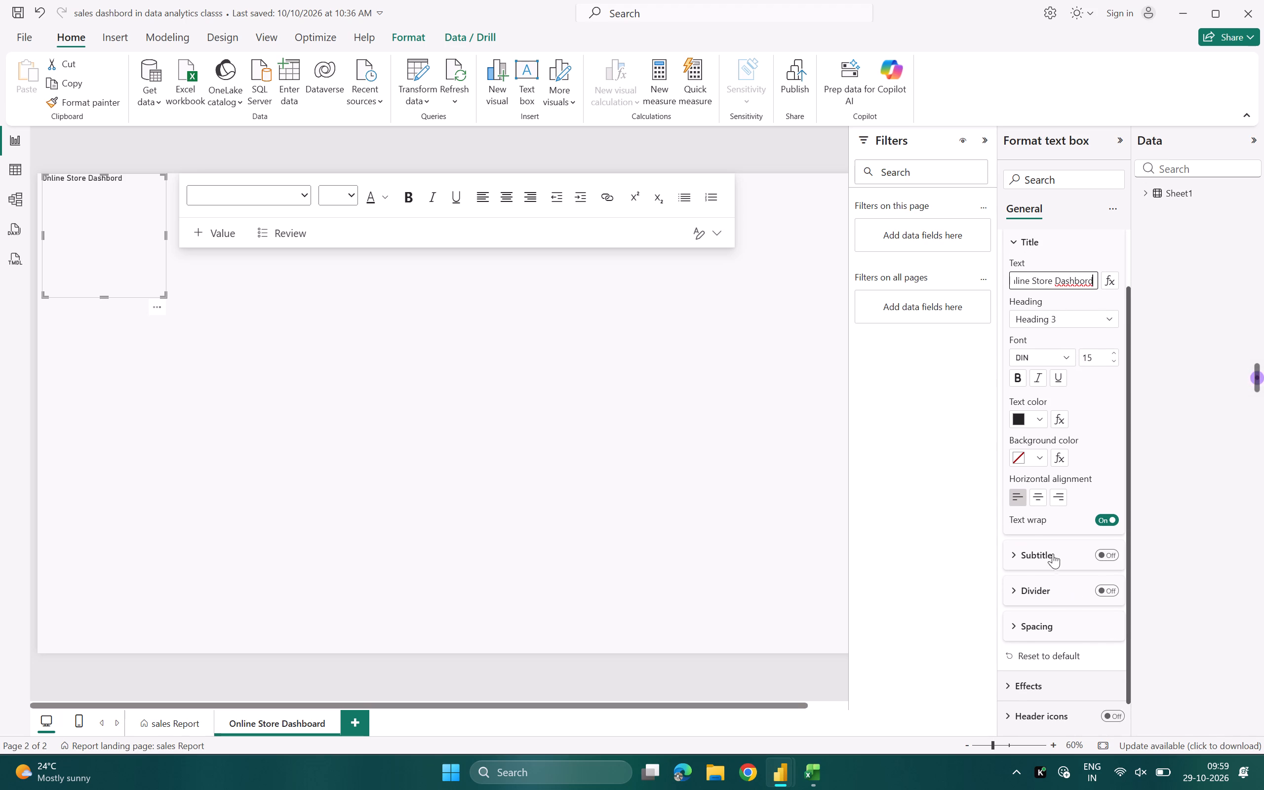
scroll(1078, 426, up, 4)
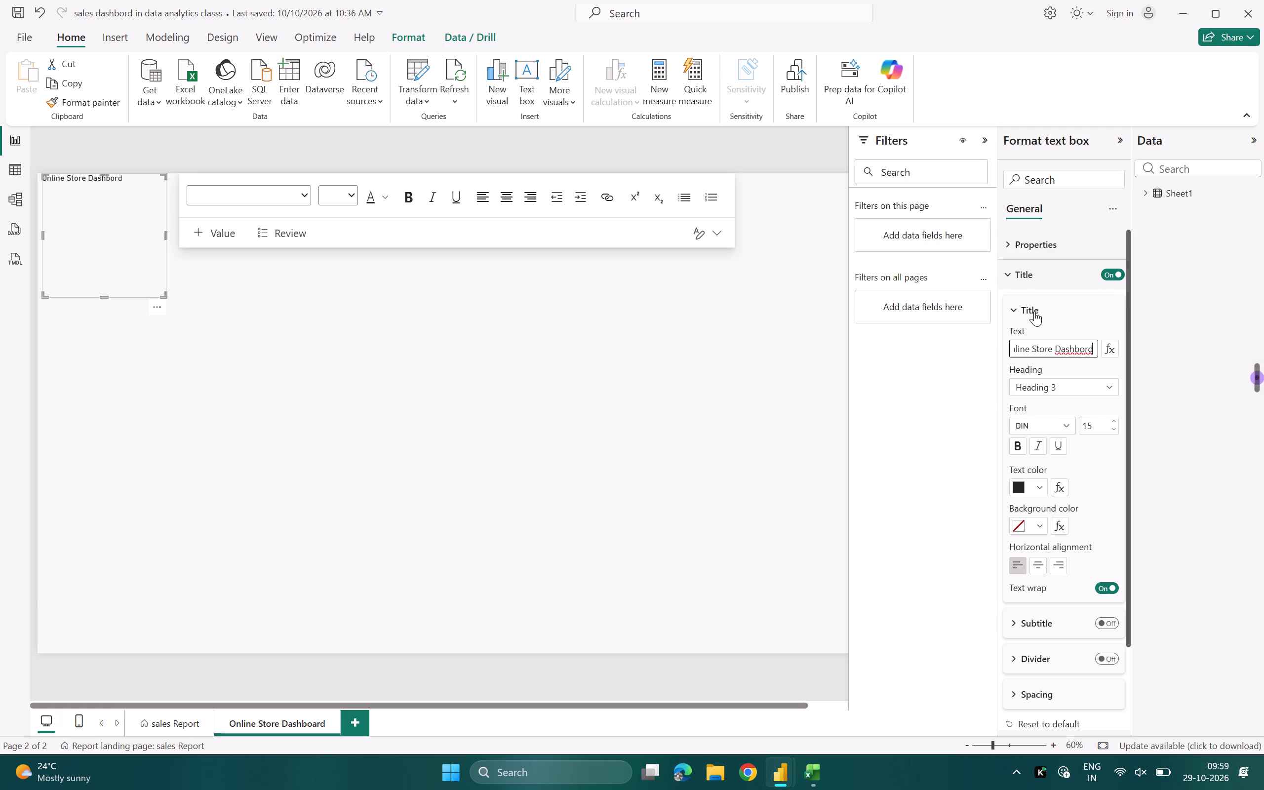
click(1034, 311)
Resize the text box into a short, wider strip just deep enough for the title along the page's top edge.
click(132, 236)
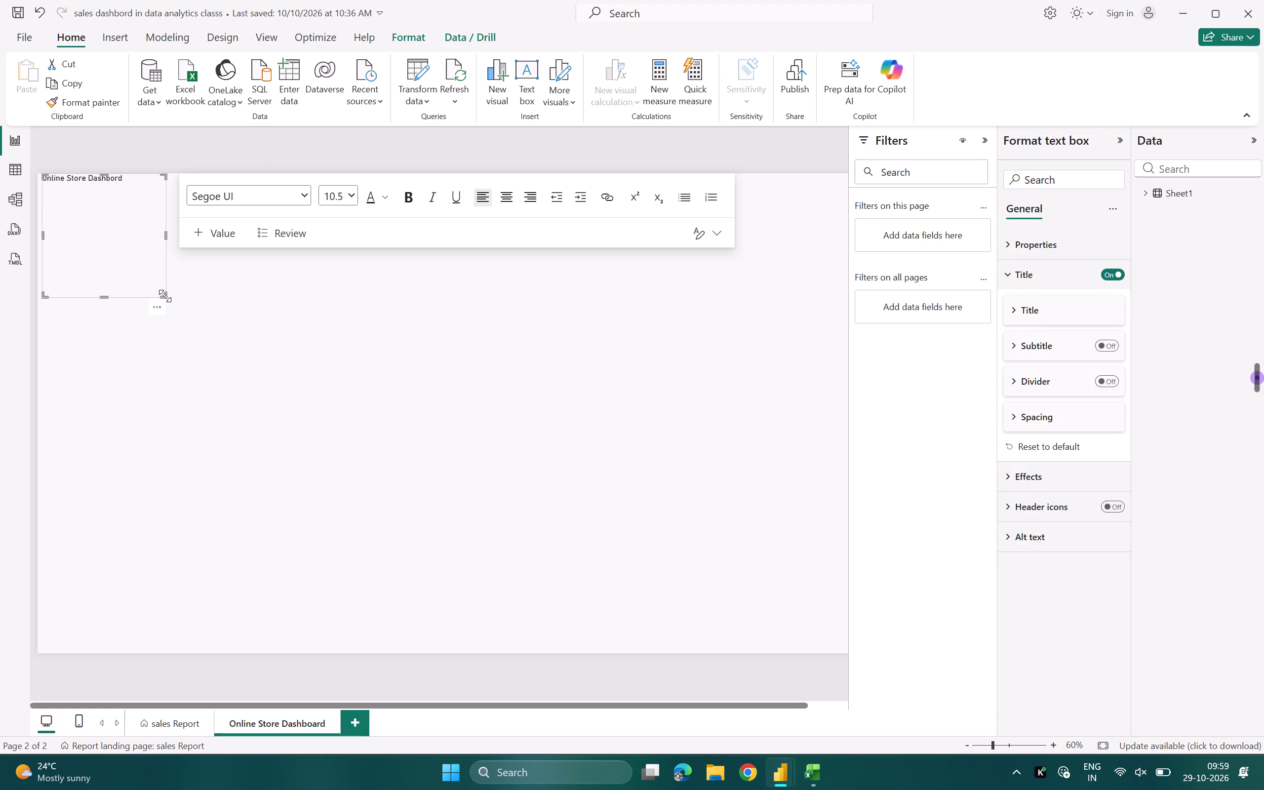
drag(165, 295, 231, 193)
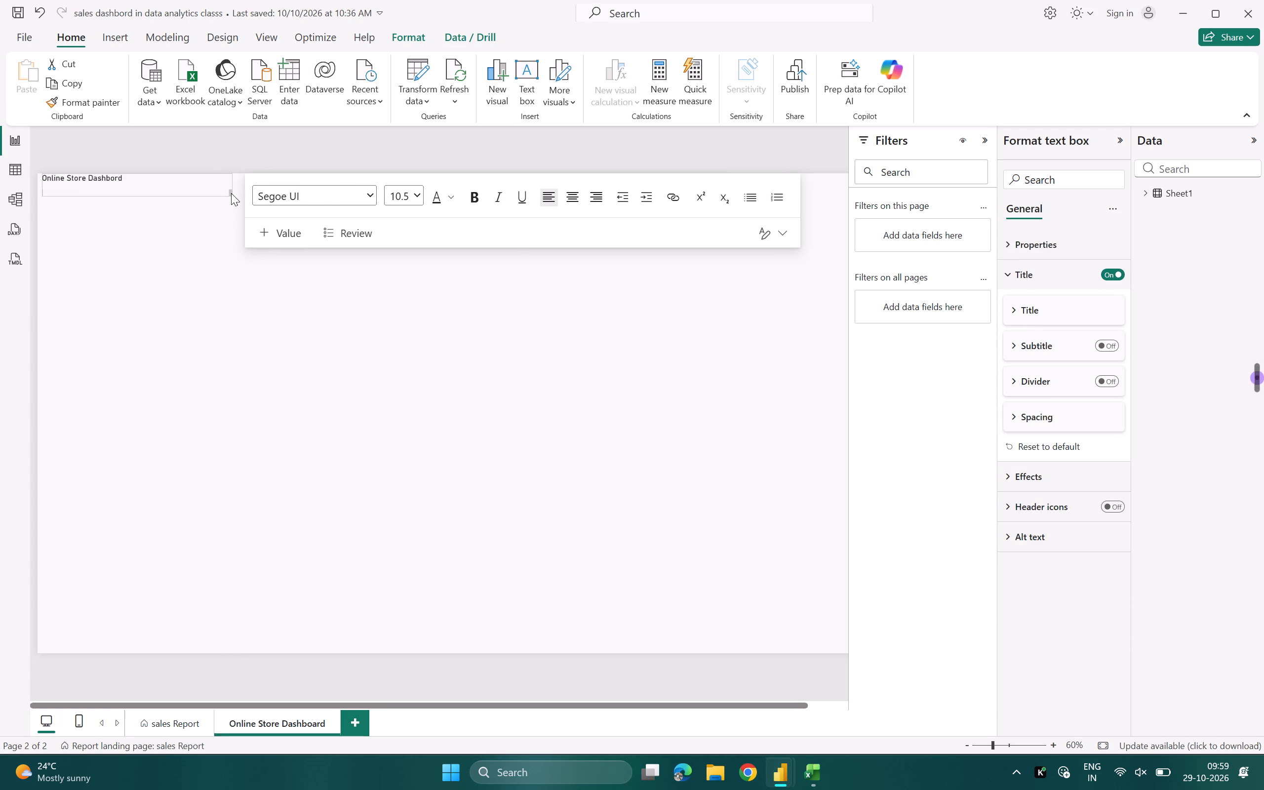
drag(231, 193, 231, 192)
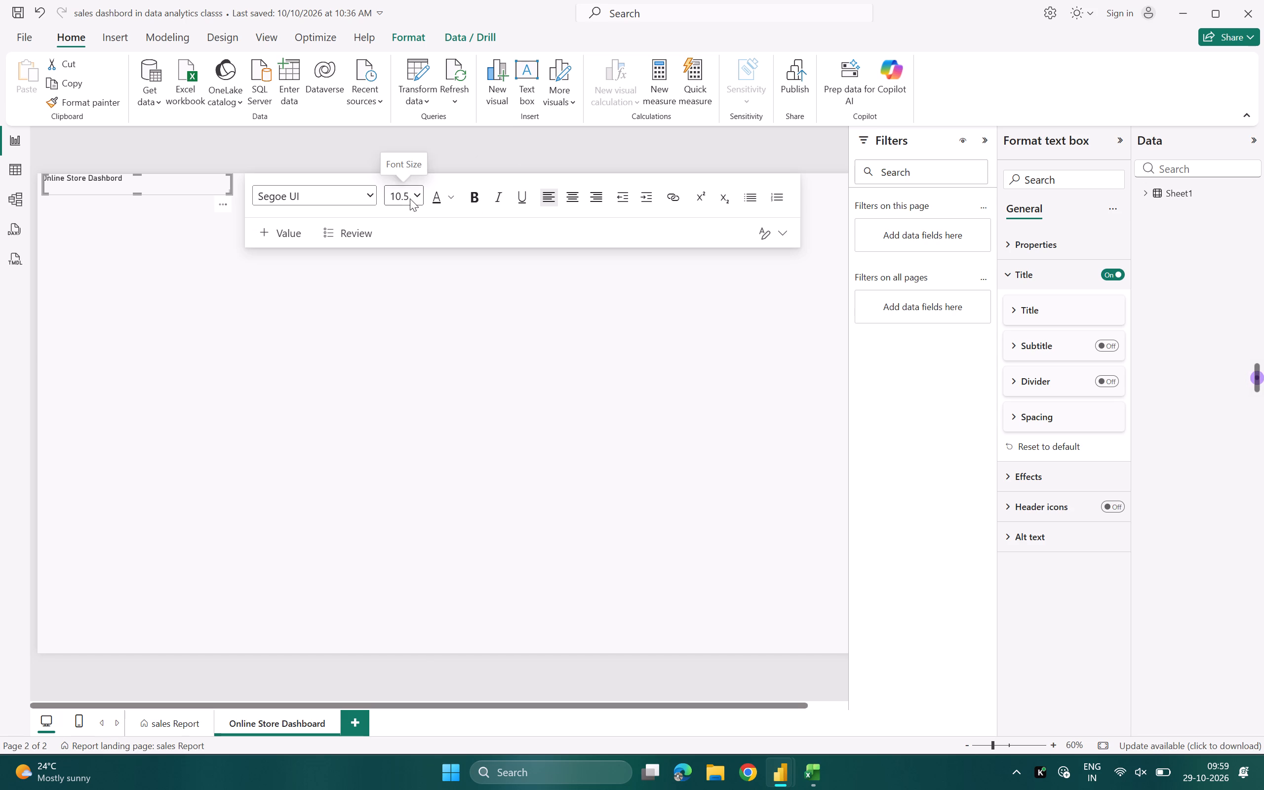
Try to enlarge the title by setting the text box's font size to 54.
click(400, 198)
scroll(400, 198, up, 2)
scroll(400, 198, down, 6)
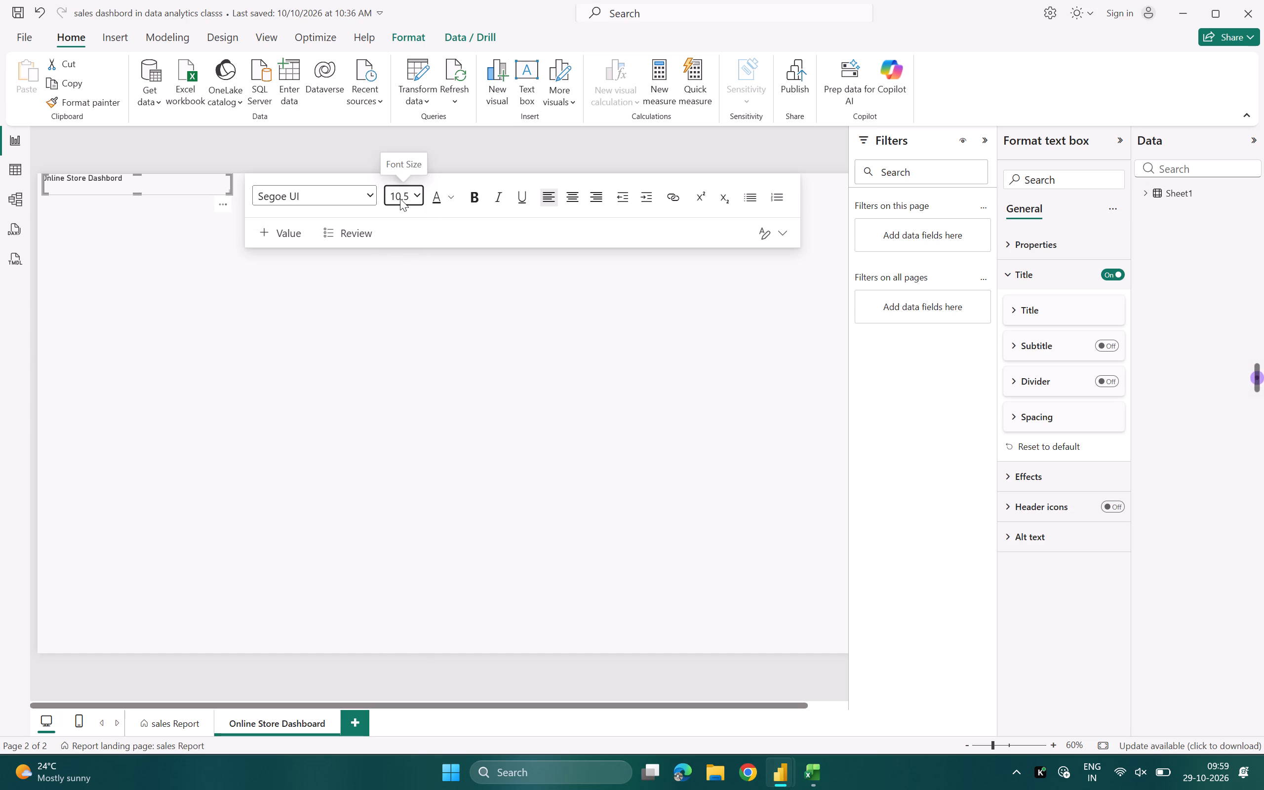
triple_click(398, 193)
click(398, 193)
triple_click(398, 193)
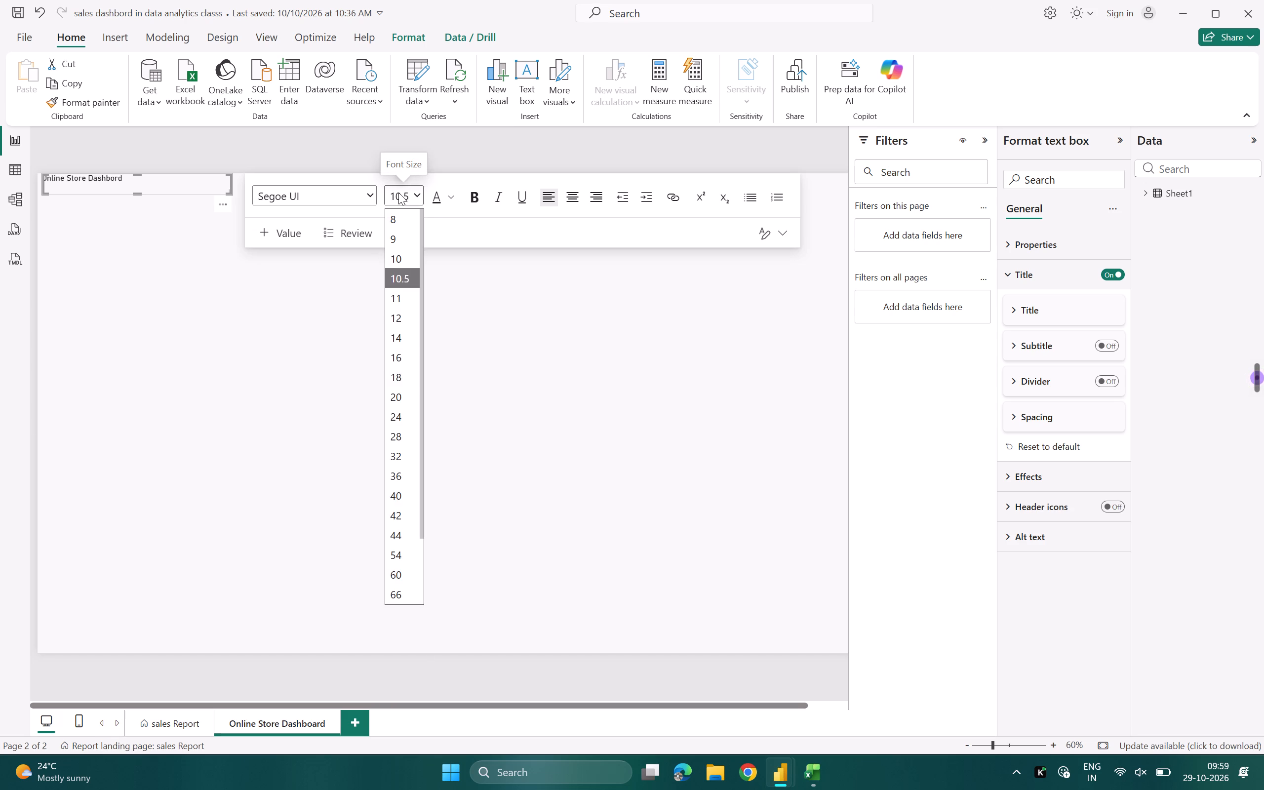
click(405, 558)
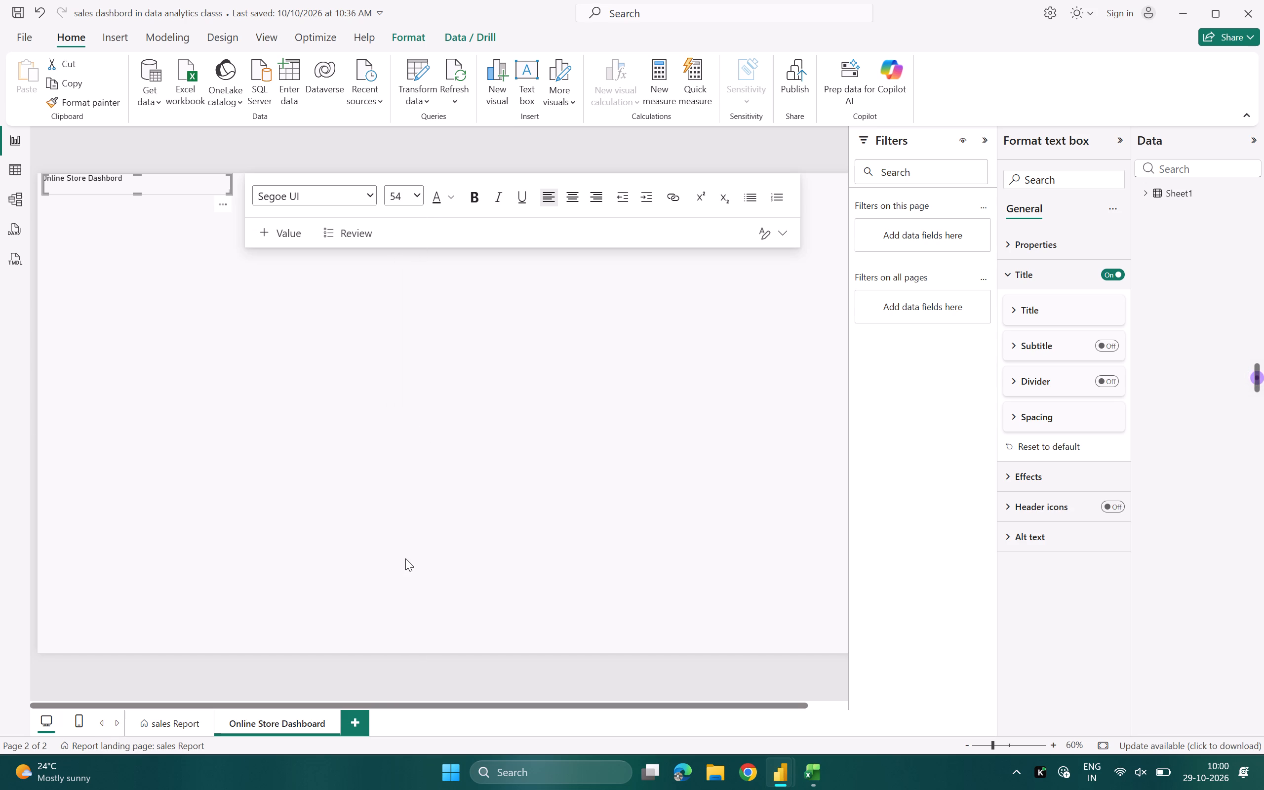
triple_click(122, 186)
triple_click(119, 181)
Set the text box title's font size to 60 in its title formatting.
click(1033, 318)
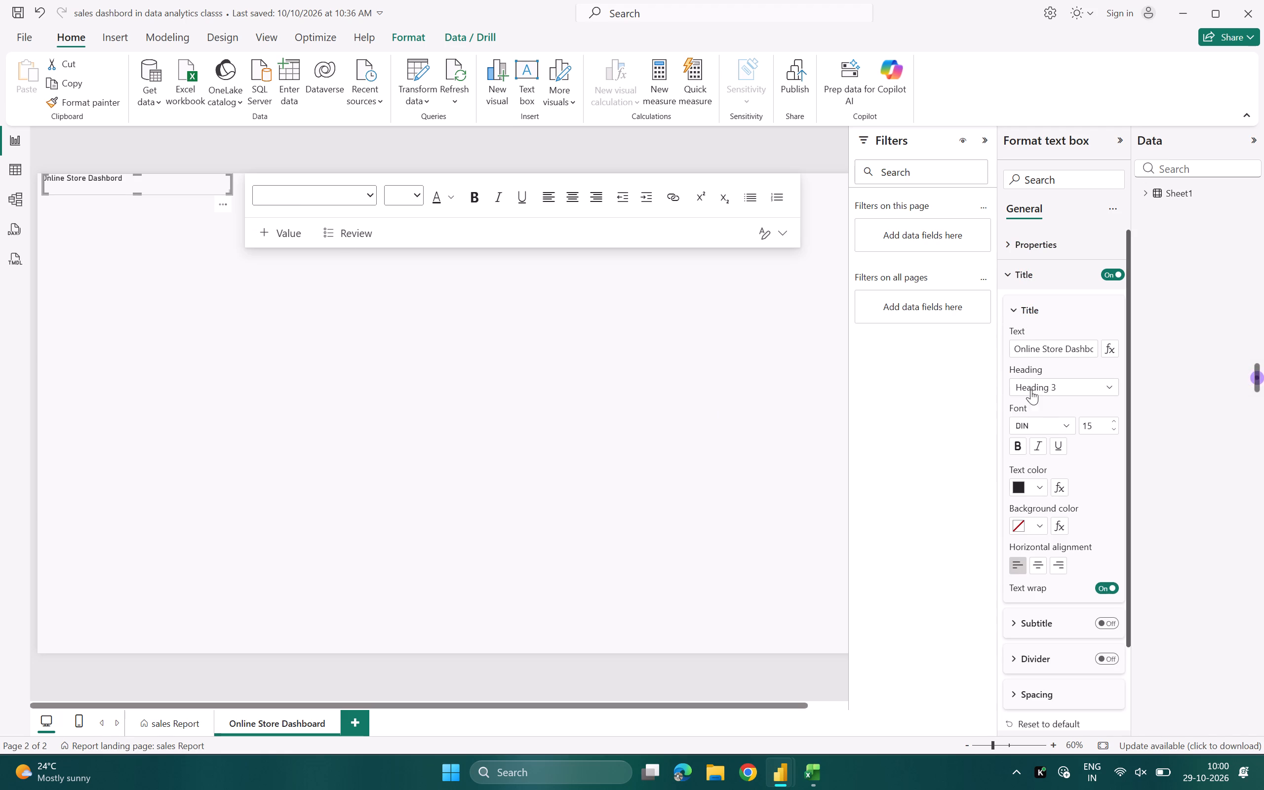
click(1085, 428)
scroll(1085, 428, down, 3)
scroll(1085, 428, up, 4)
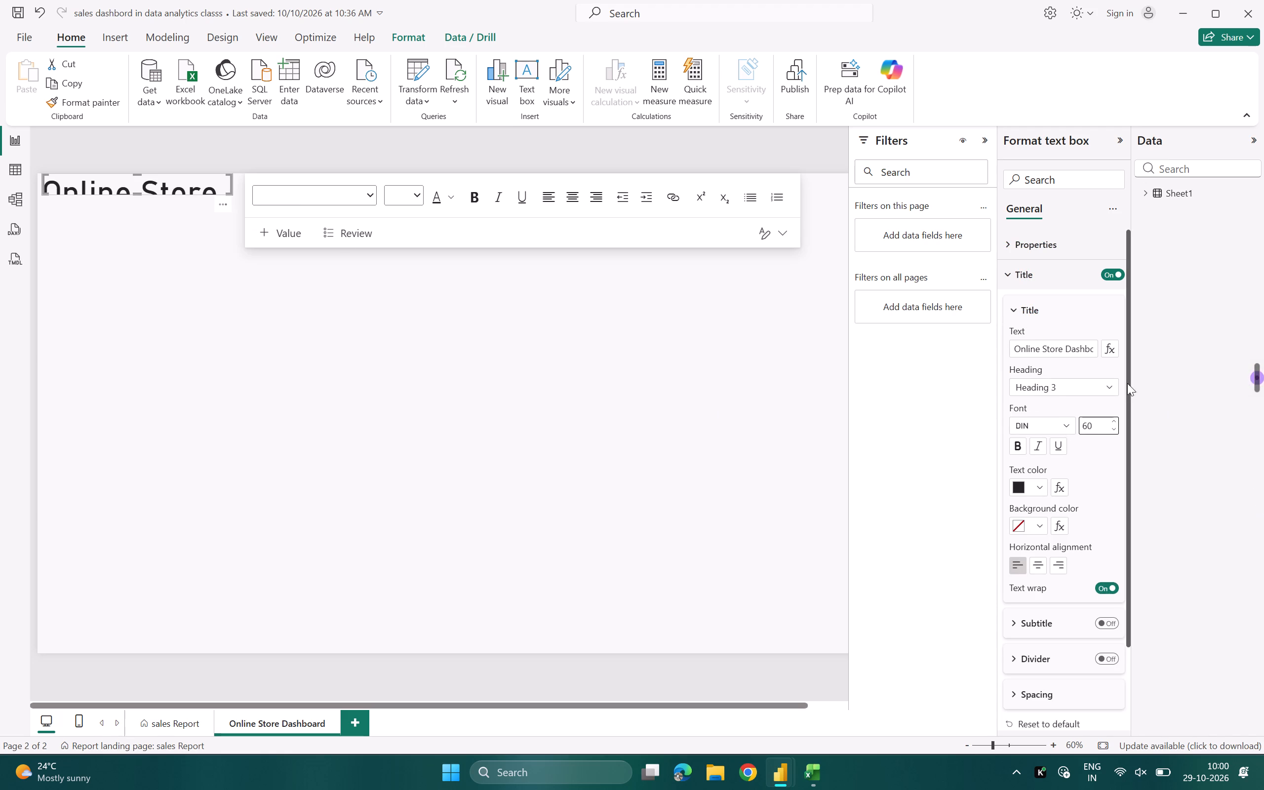
click(512, 279)
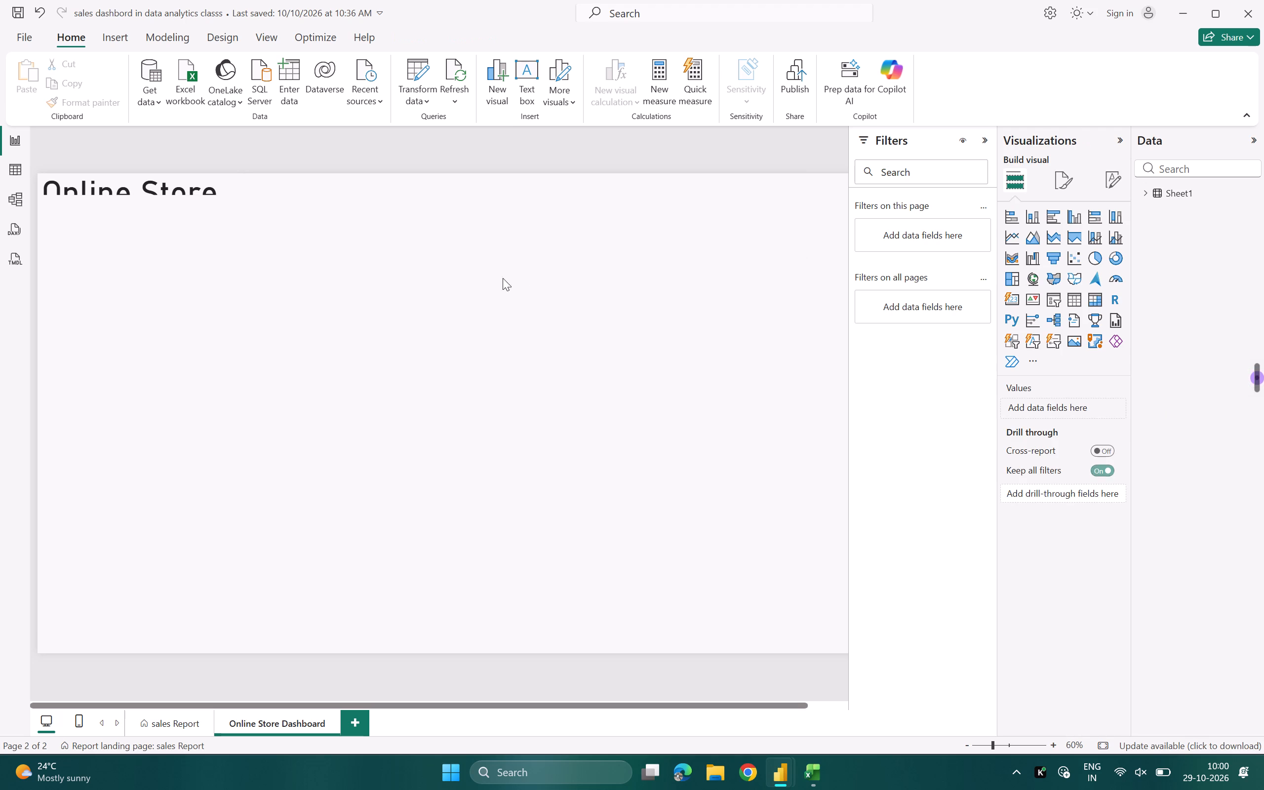
Enlarge the text box so the whole title fits on one line, and shift it slightly inward from the page's top-left corner.
click(170, 189)
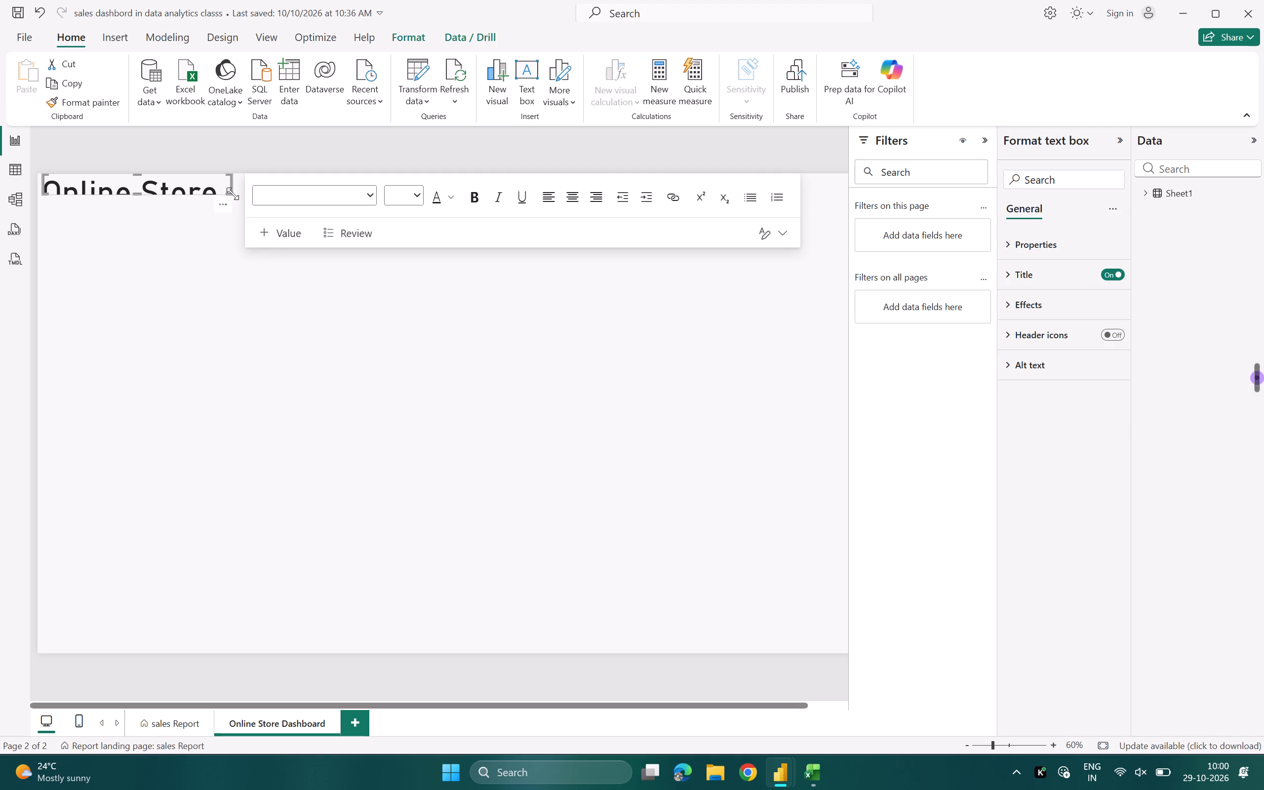
drag(232, 194, 418, 225)
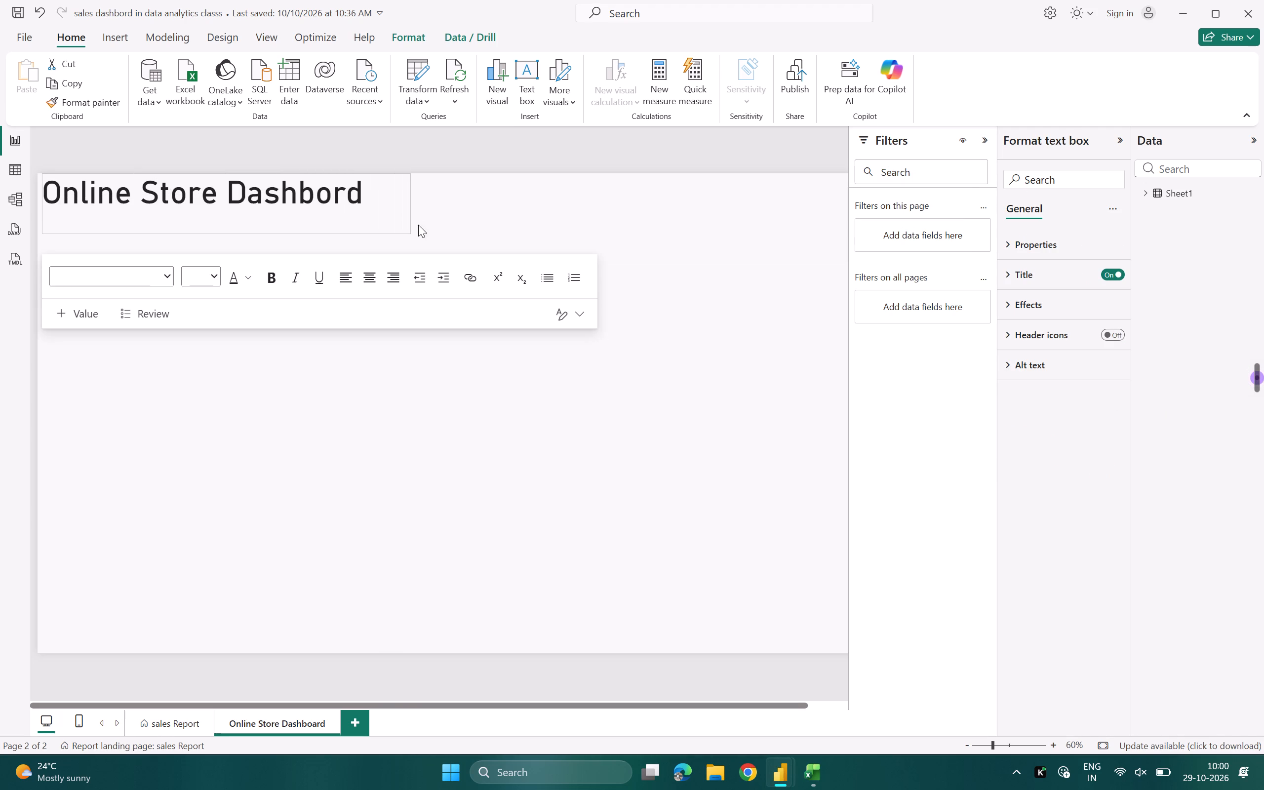
drag(418, 225, 428, 221)
click(461, 208)
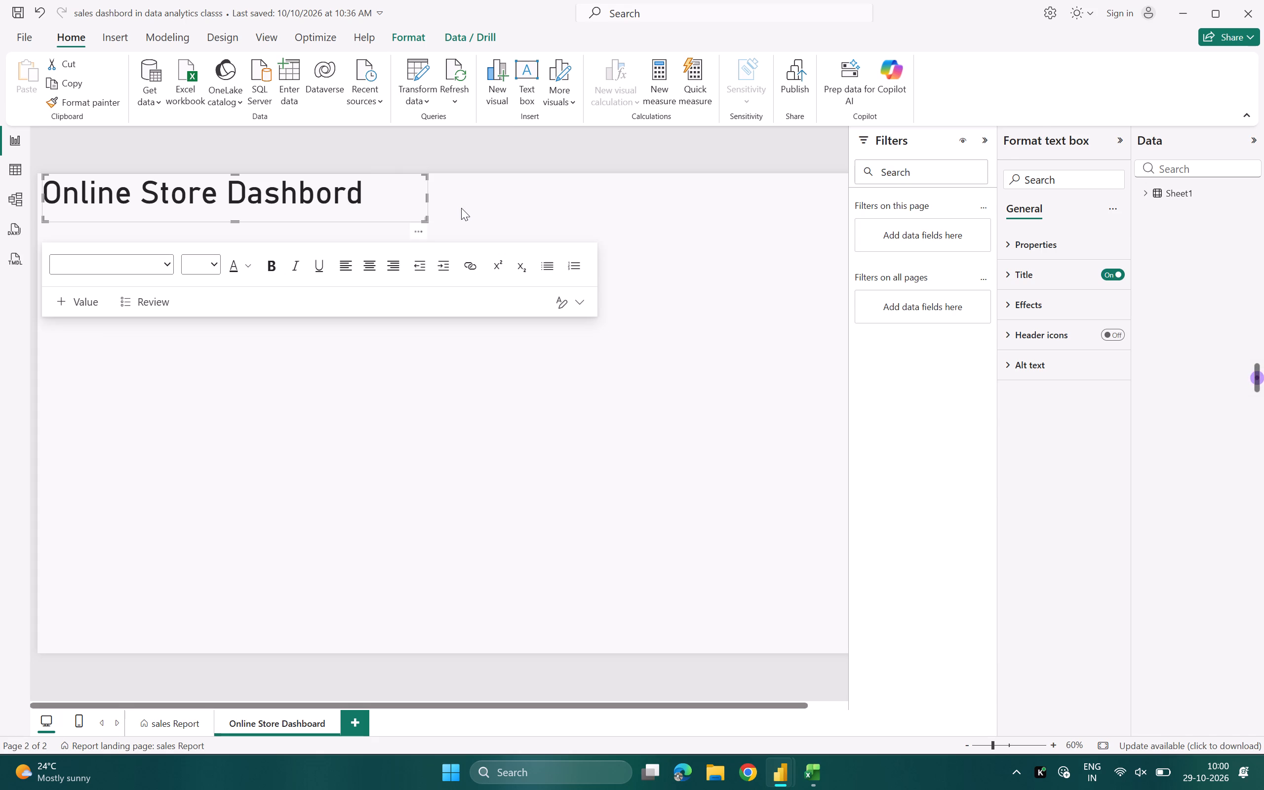
drag(362, 205, 407, 241)
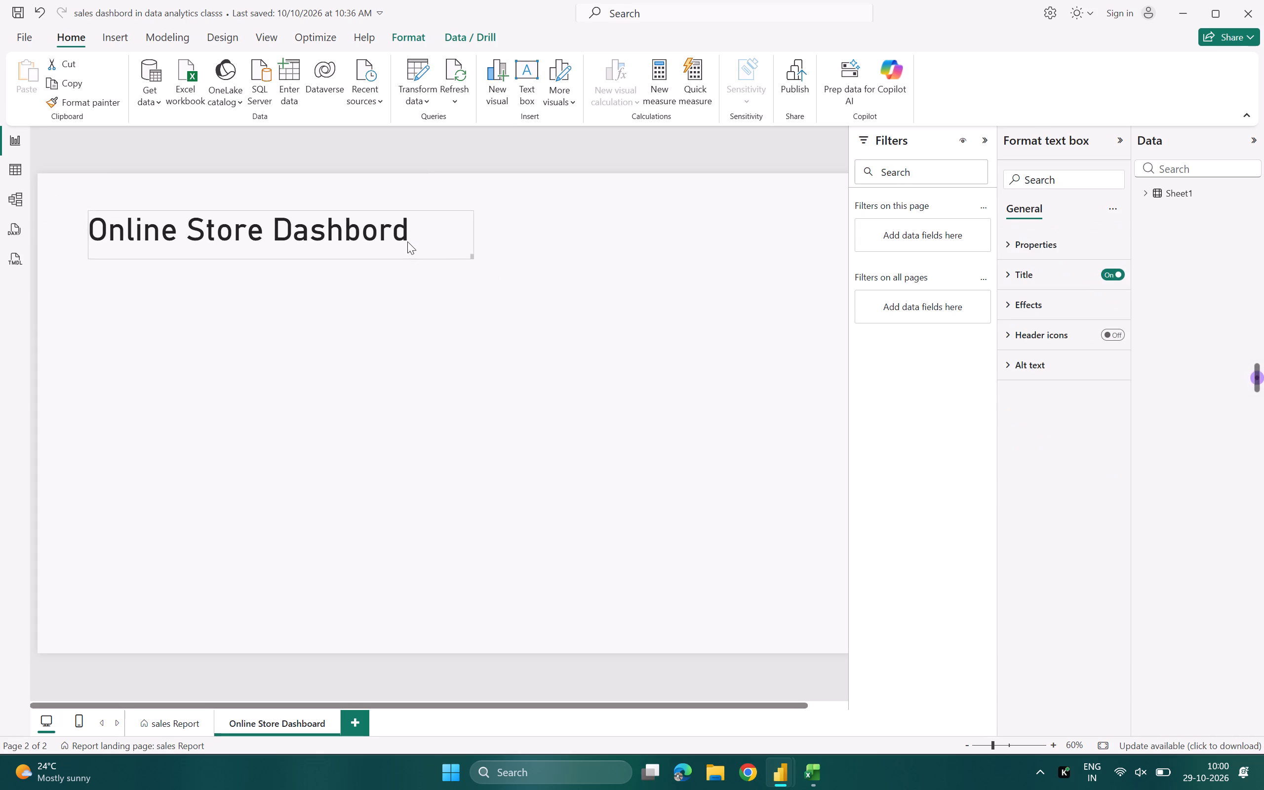
drag(407, 241, 390, 223)
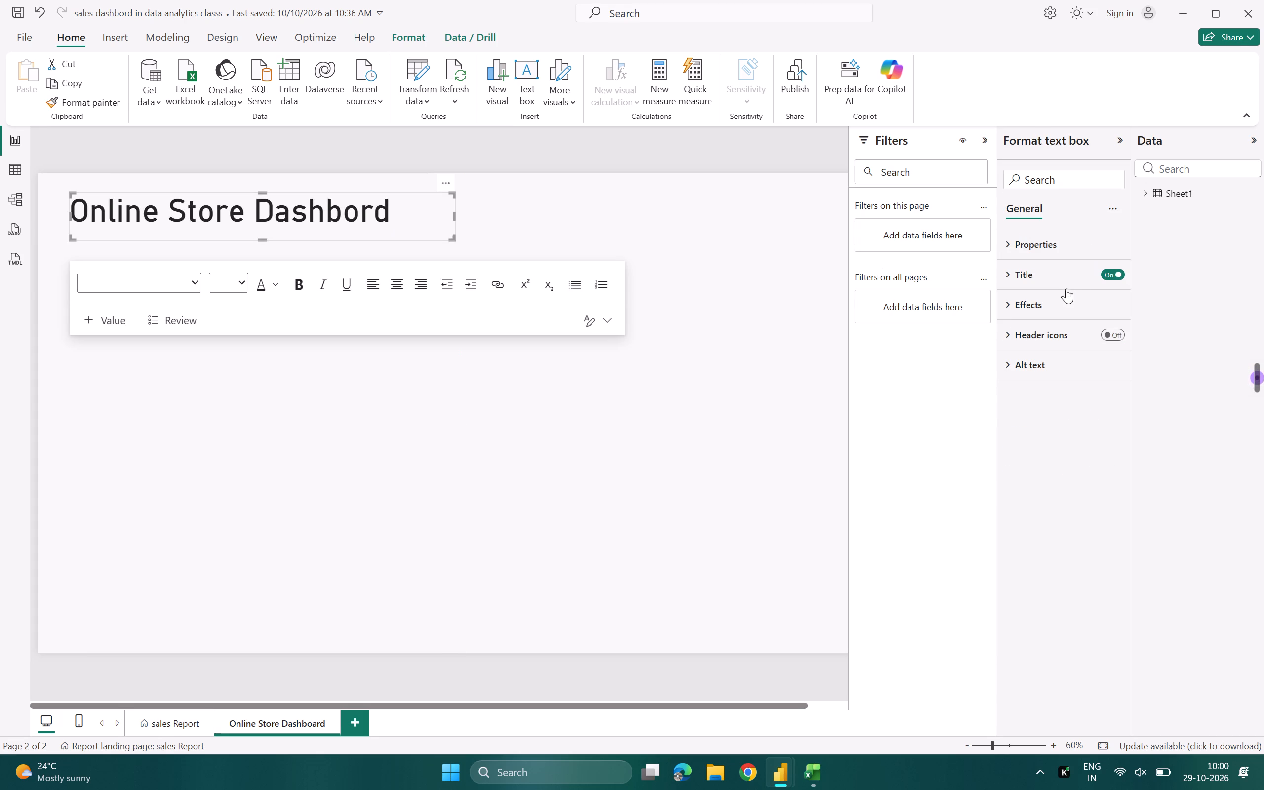
Center the title horizontally and give it a light grey background color.
click(1052, 274)
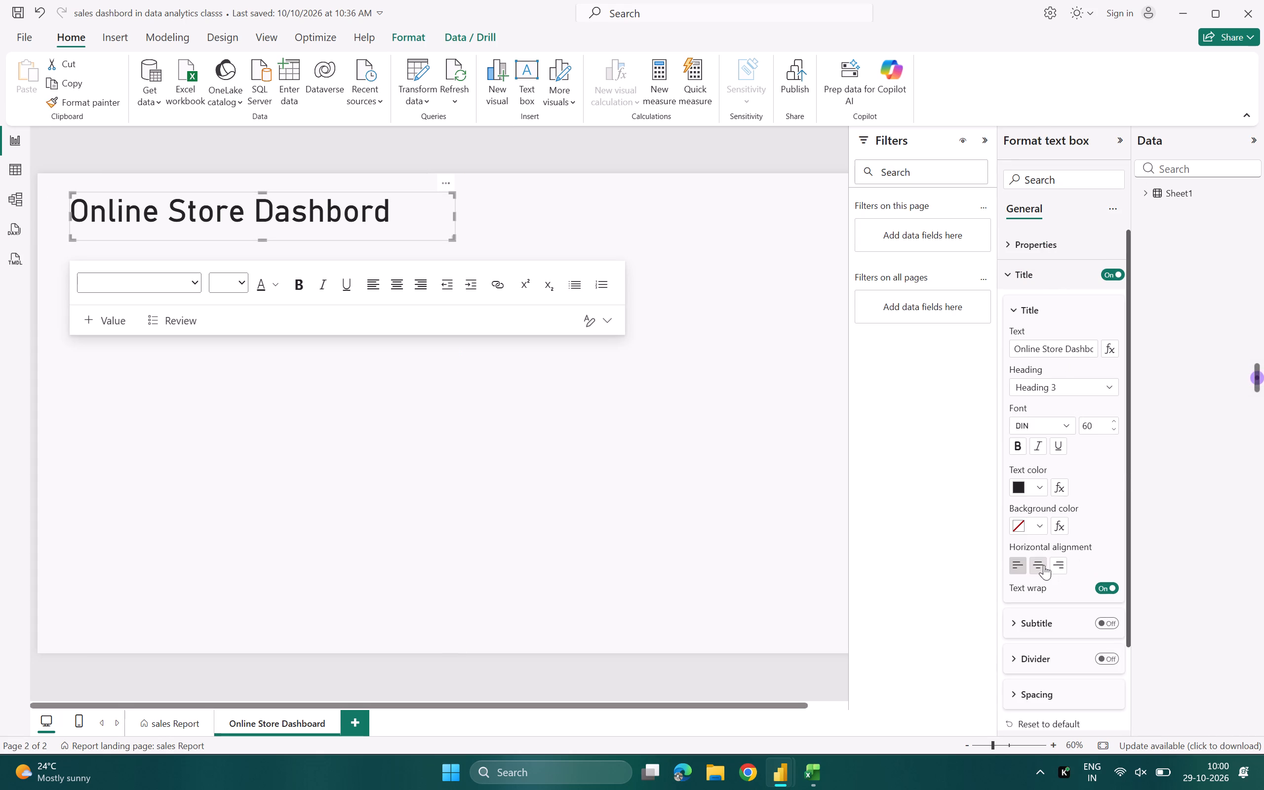
click(1044, 565)
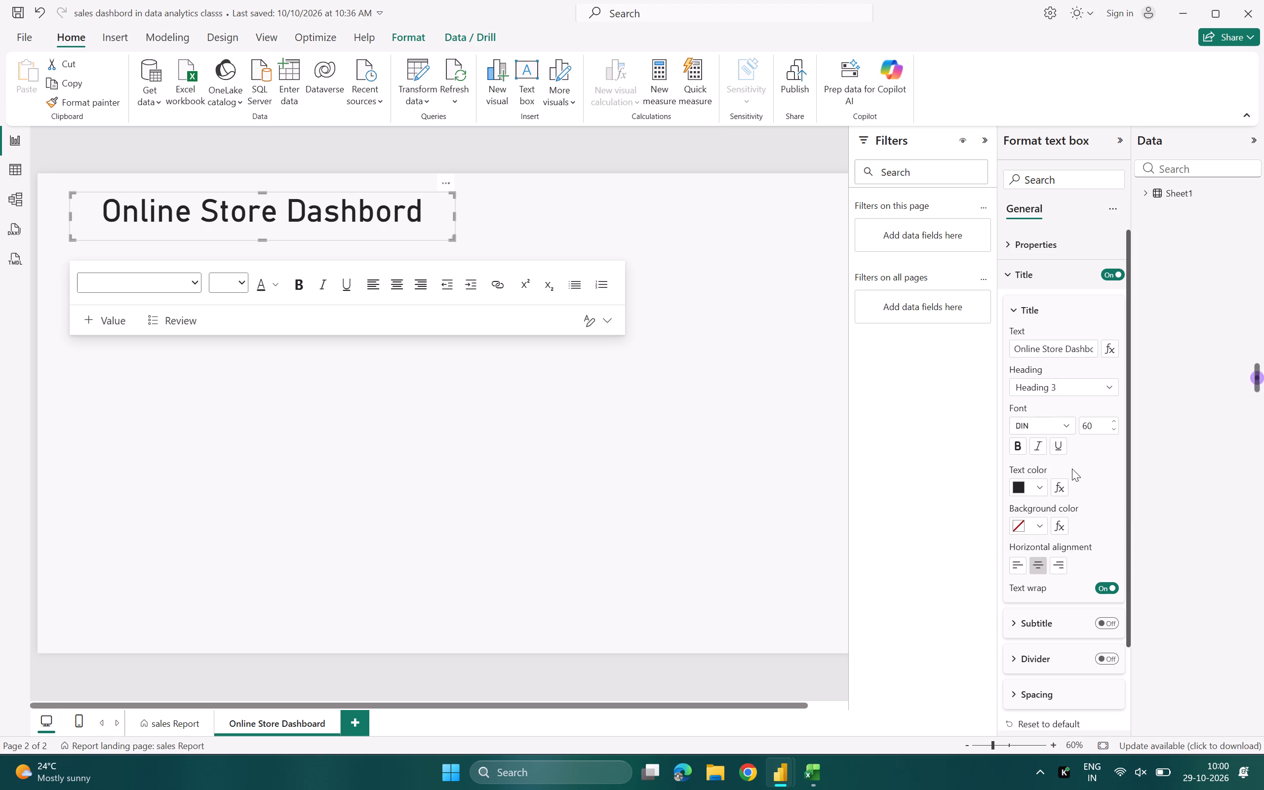
click(1041, 523)
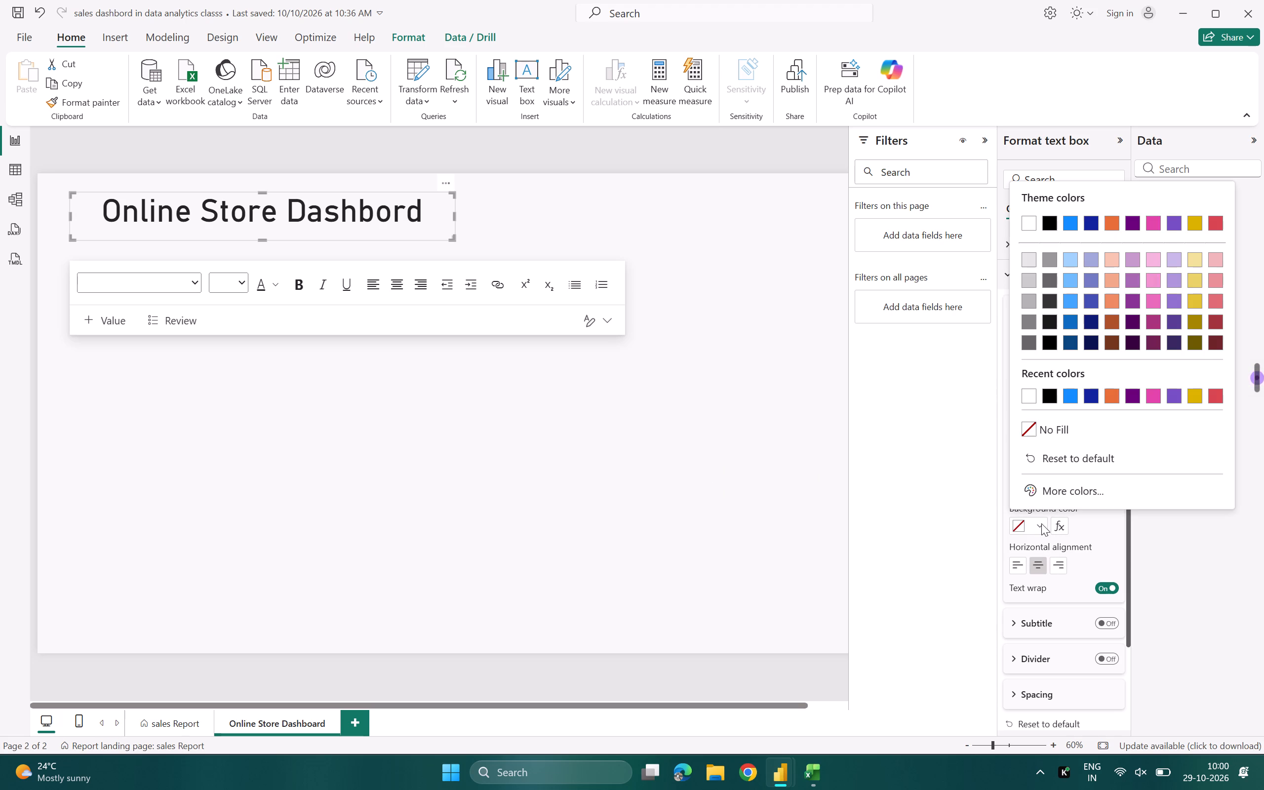
click(1028, 279)
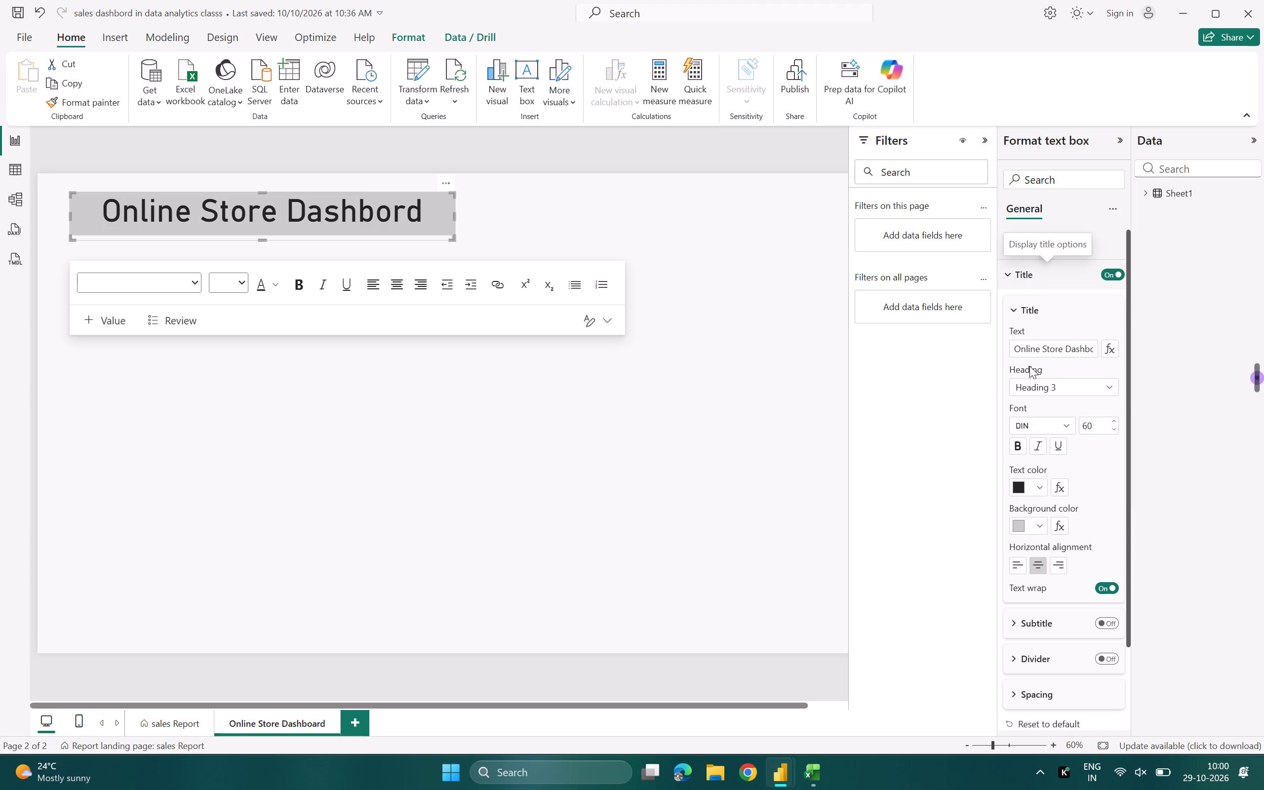
Set the title's text color to light blue and make it bold.
click(1041, 491)
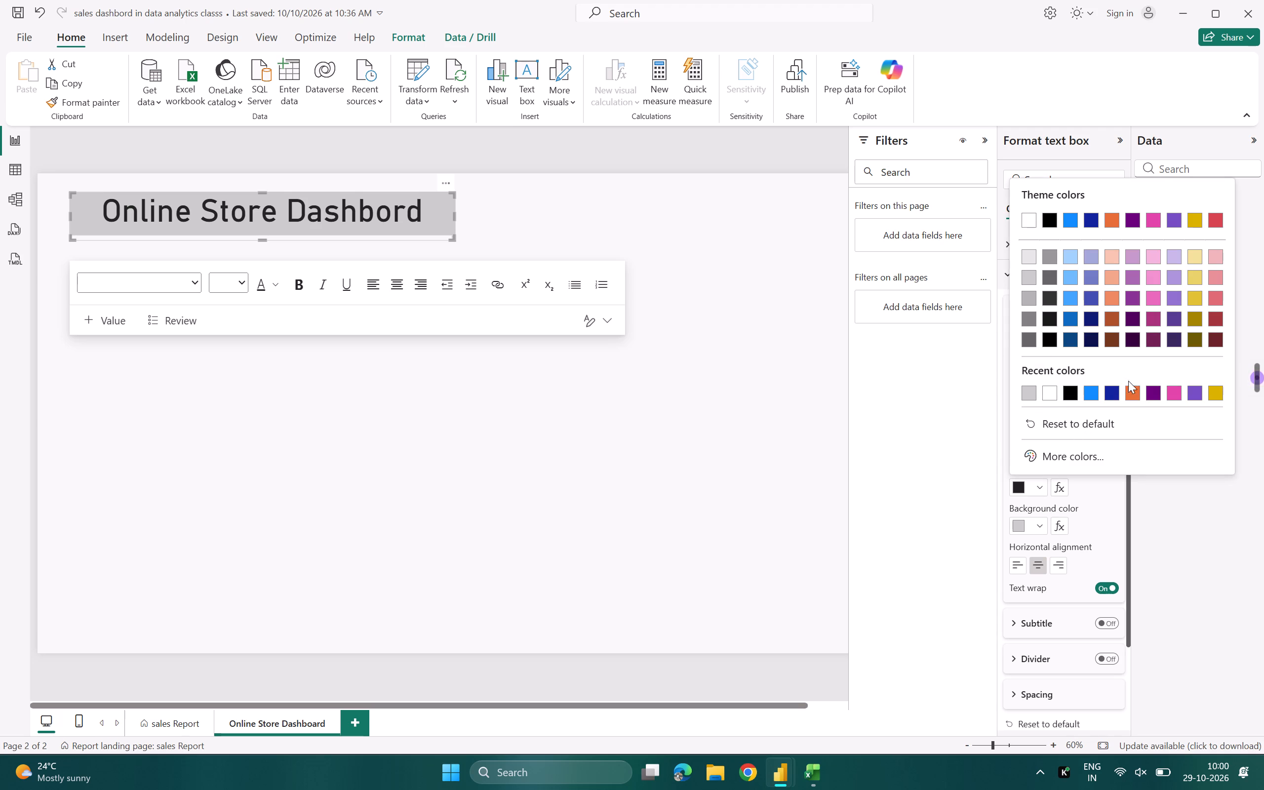
click(1065, 269)
click(1070, 281)
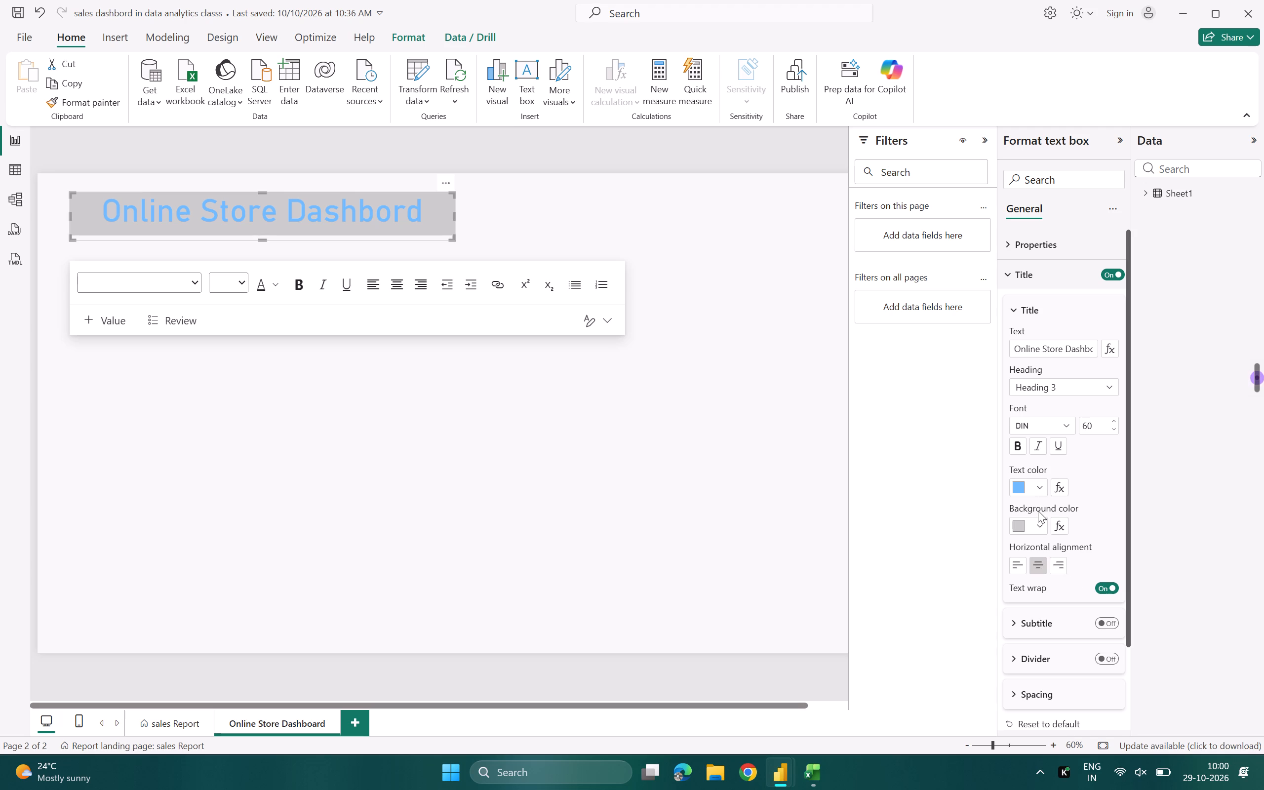
click(1043, 422)
click(1013, 450)
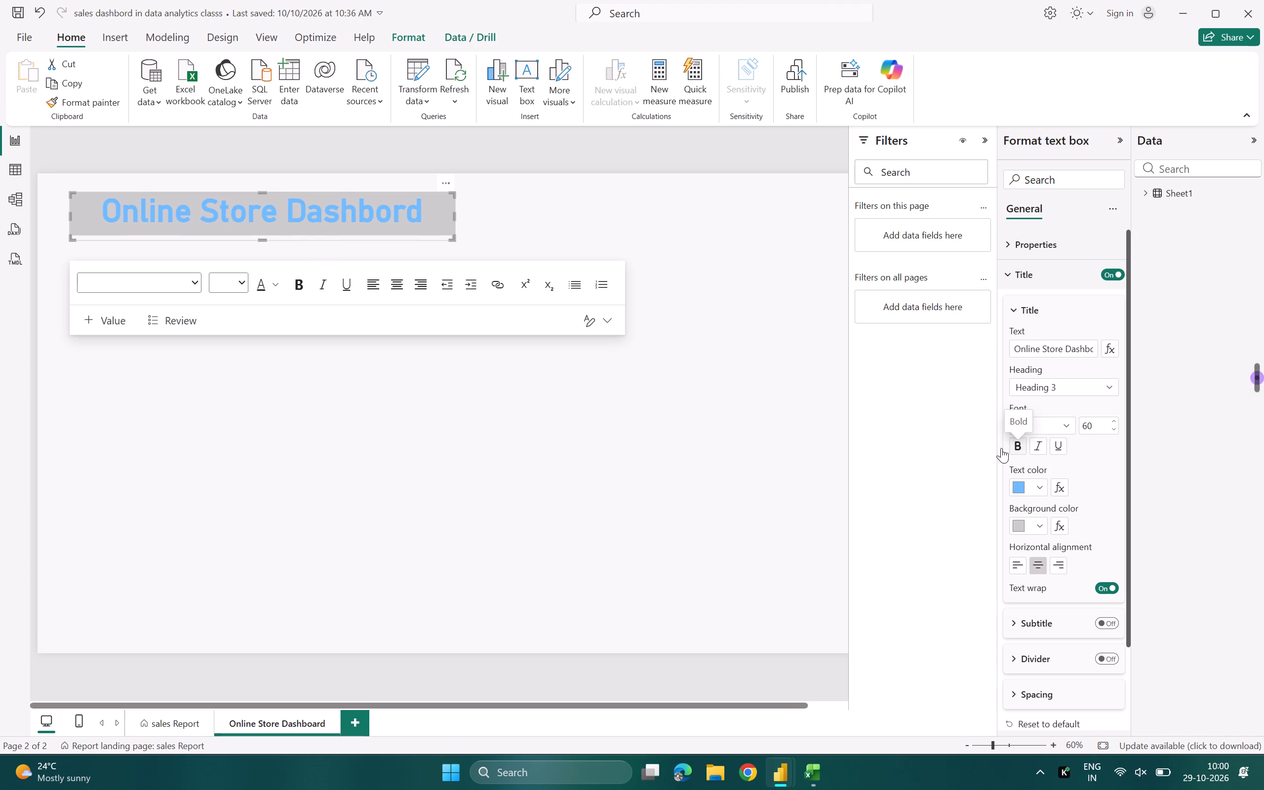
click(477, 237)
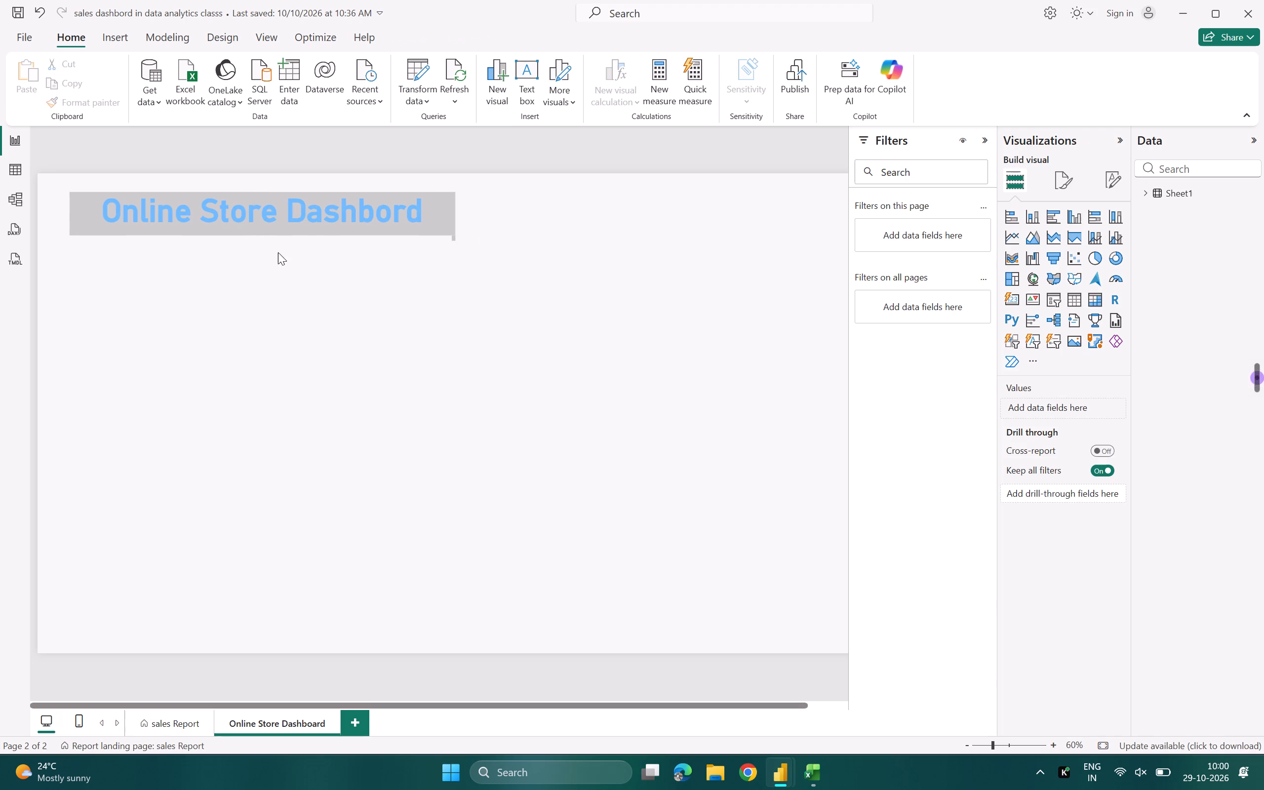
Reduce the text box's height slightly so its lower edge sits flush with the title's grey background.
click(255, 235)
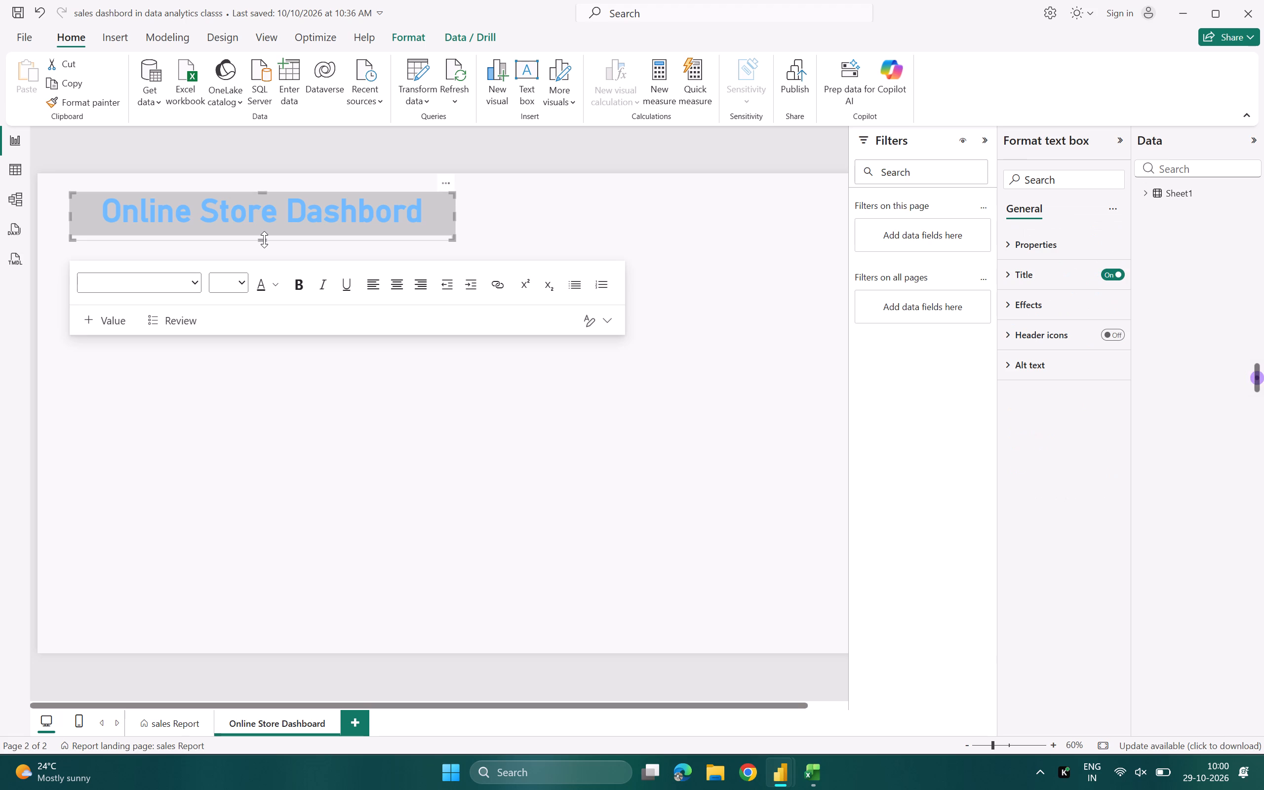
drag(264, 239, 264, 231)
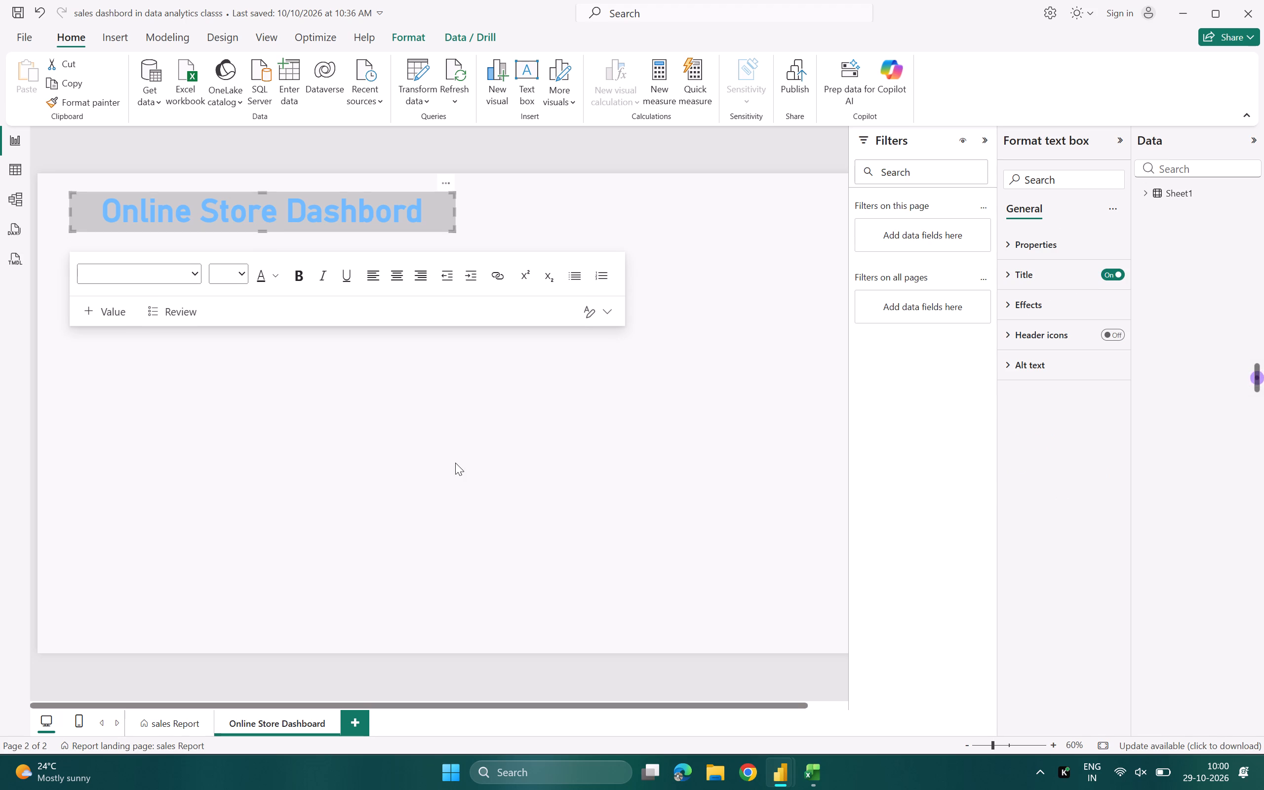
click(453, 465)
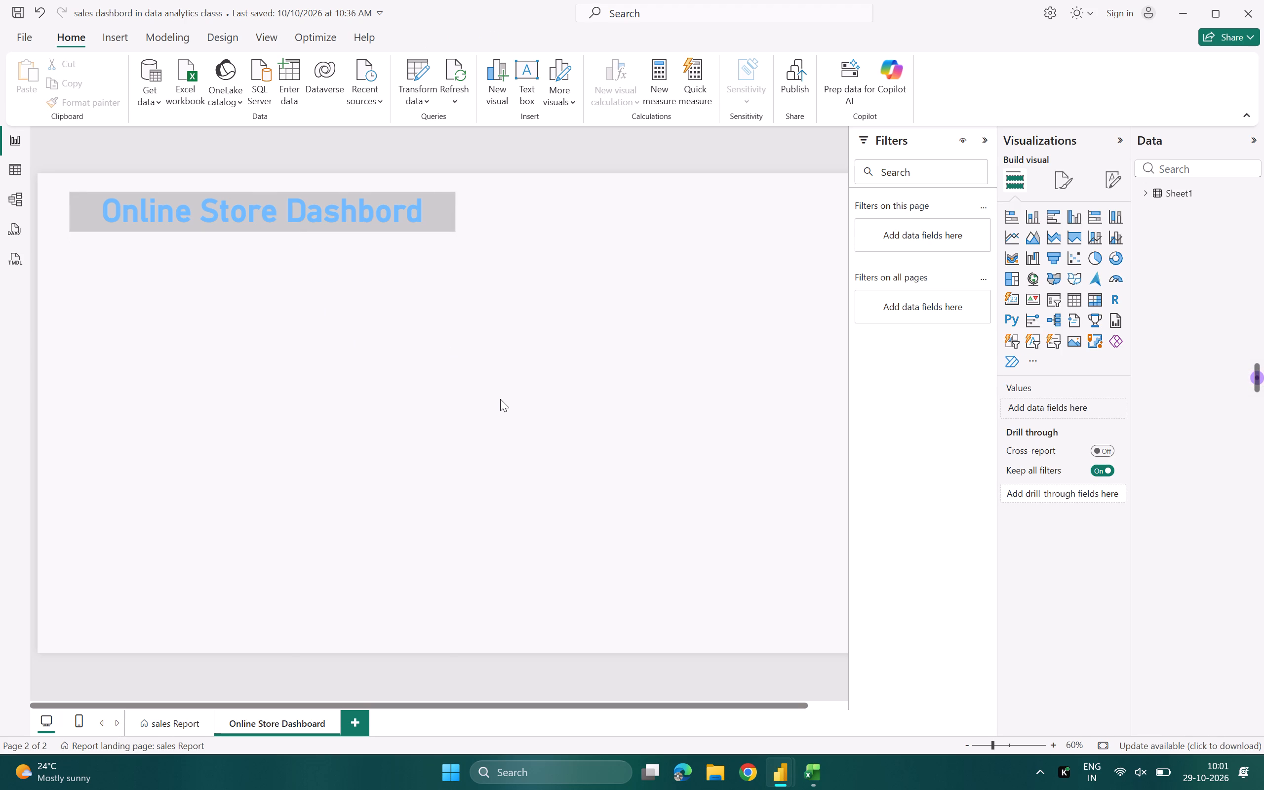
Load Sheet1 from the Excel workbook Online+store+dataset+(3).xlsx in Downloads into the report.
scroll(948, 422, right, 1)
scroll(1017, 384, right, 1)
scroll(622, 144, left, 1)
click(190, 86)
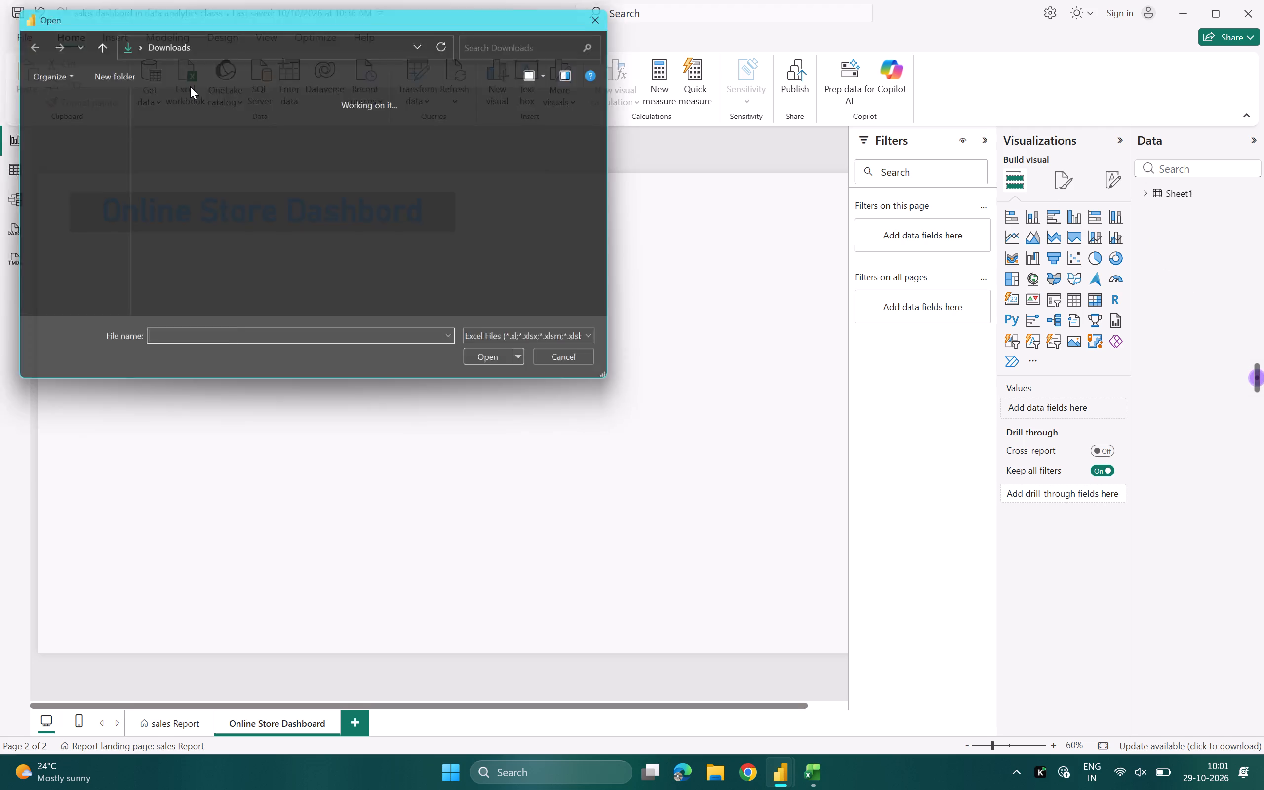
click(241, 158)
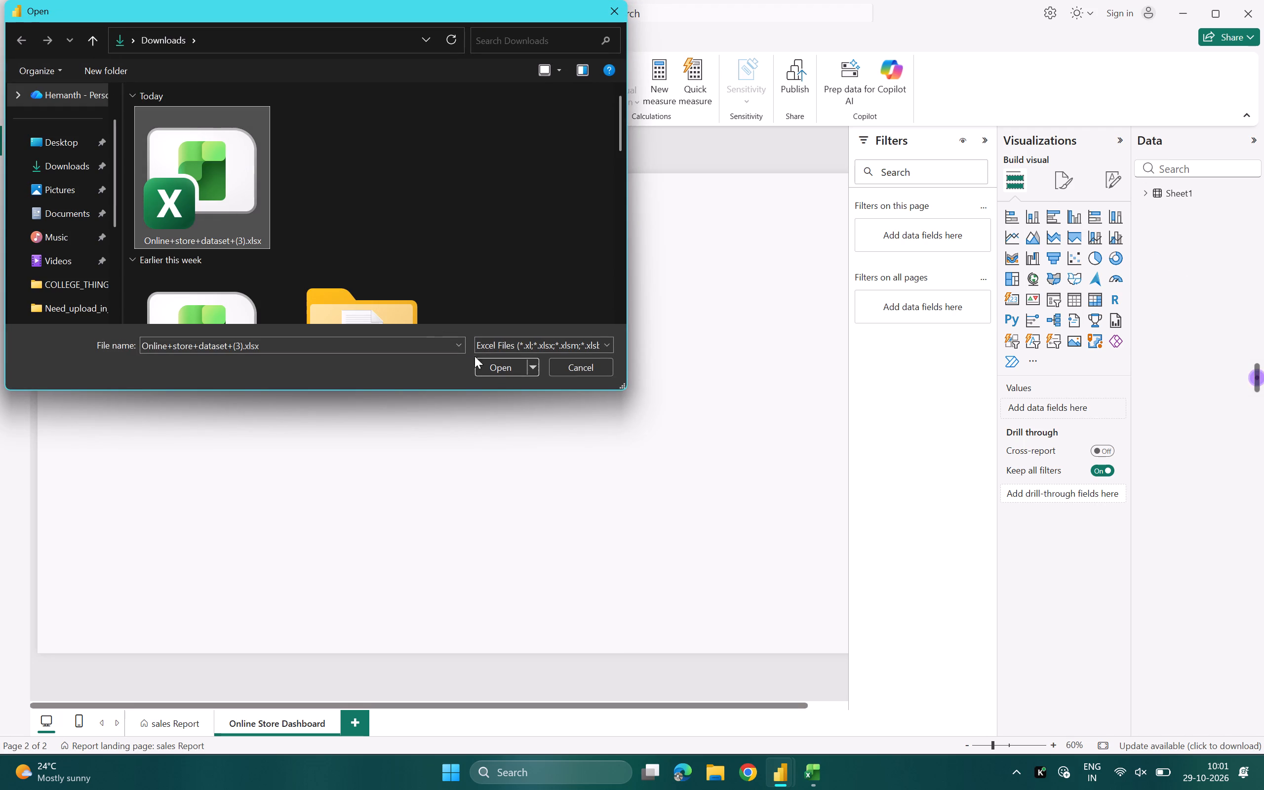
click(495, 364)
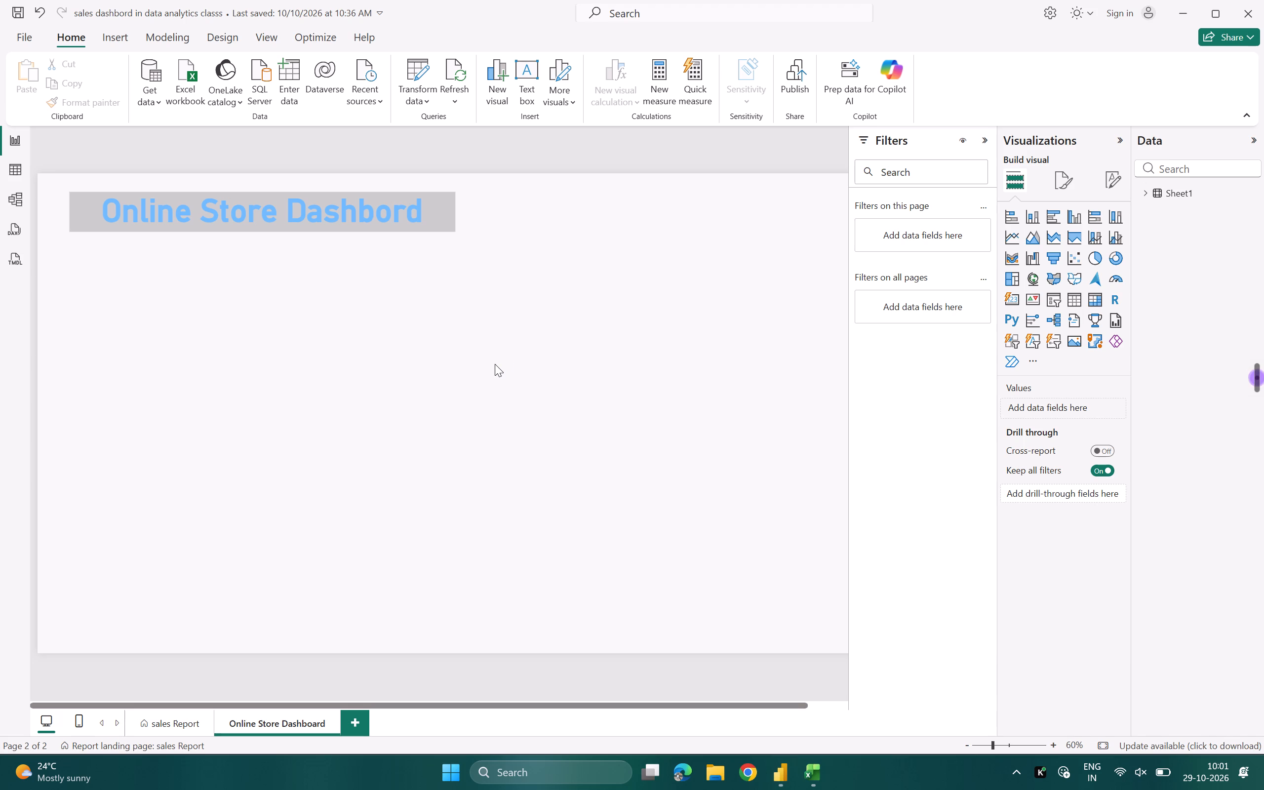
click(495, 364)
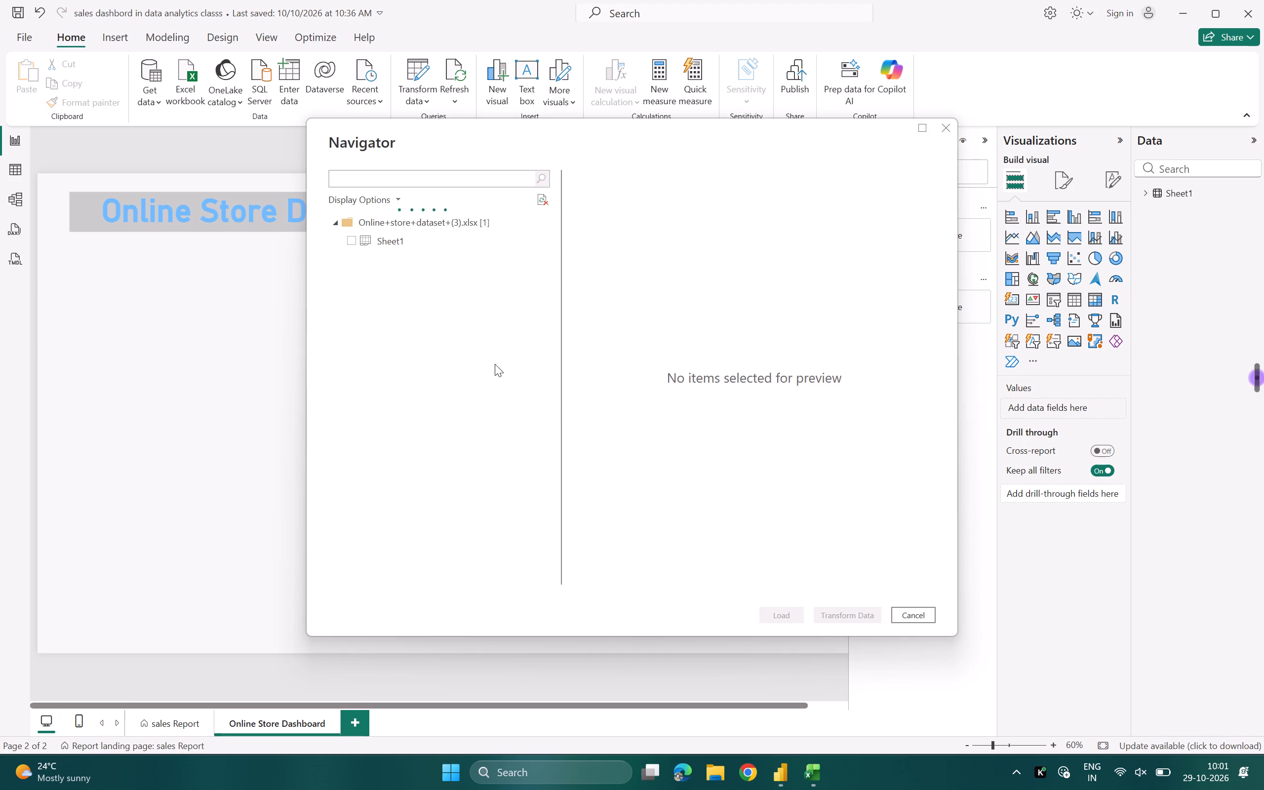
click(350, 240)
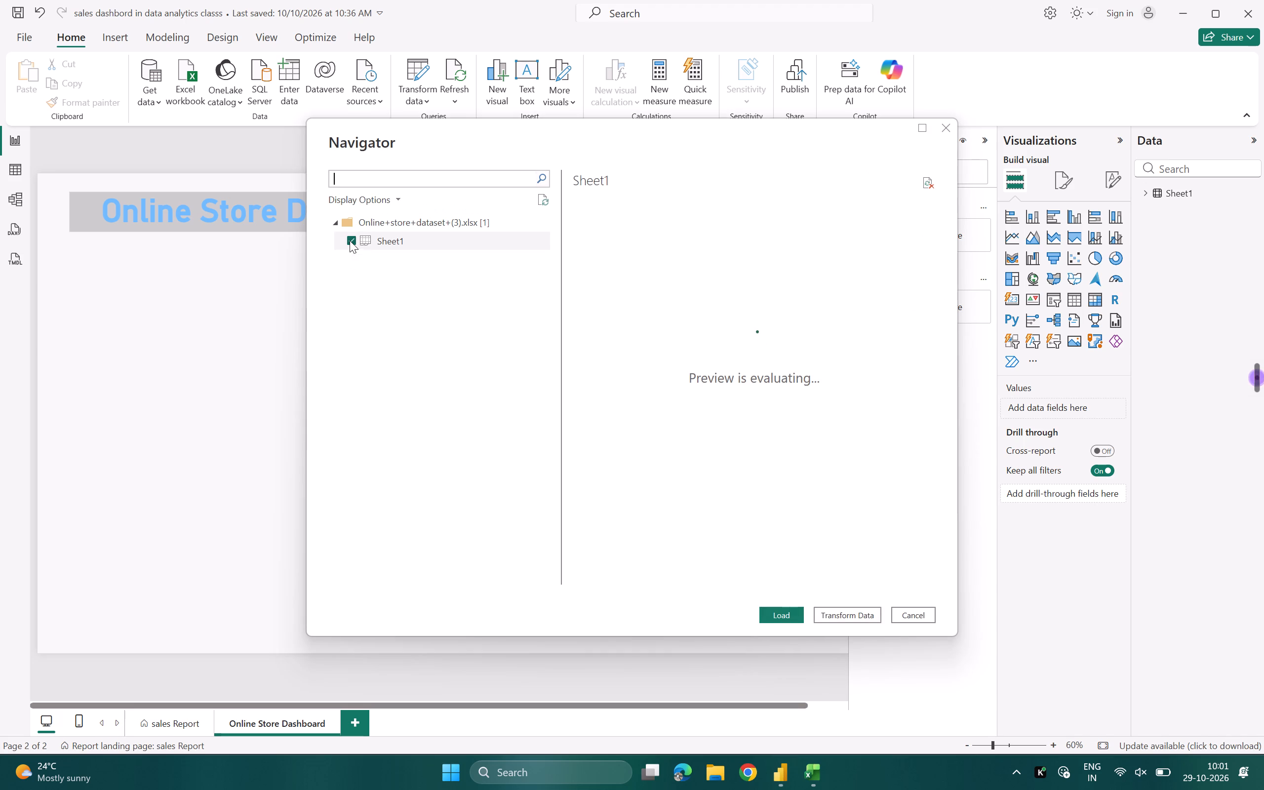
click(800, 619)
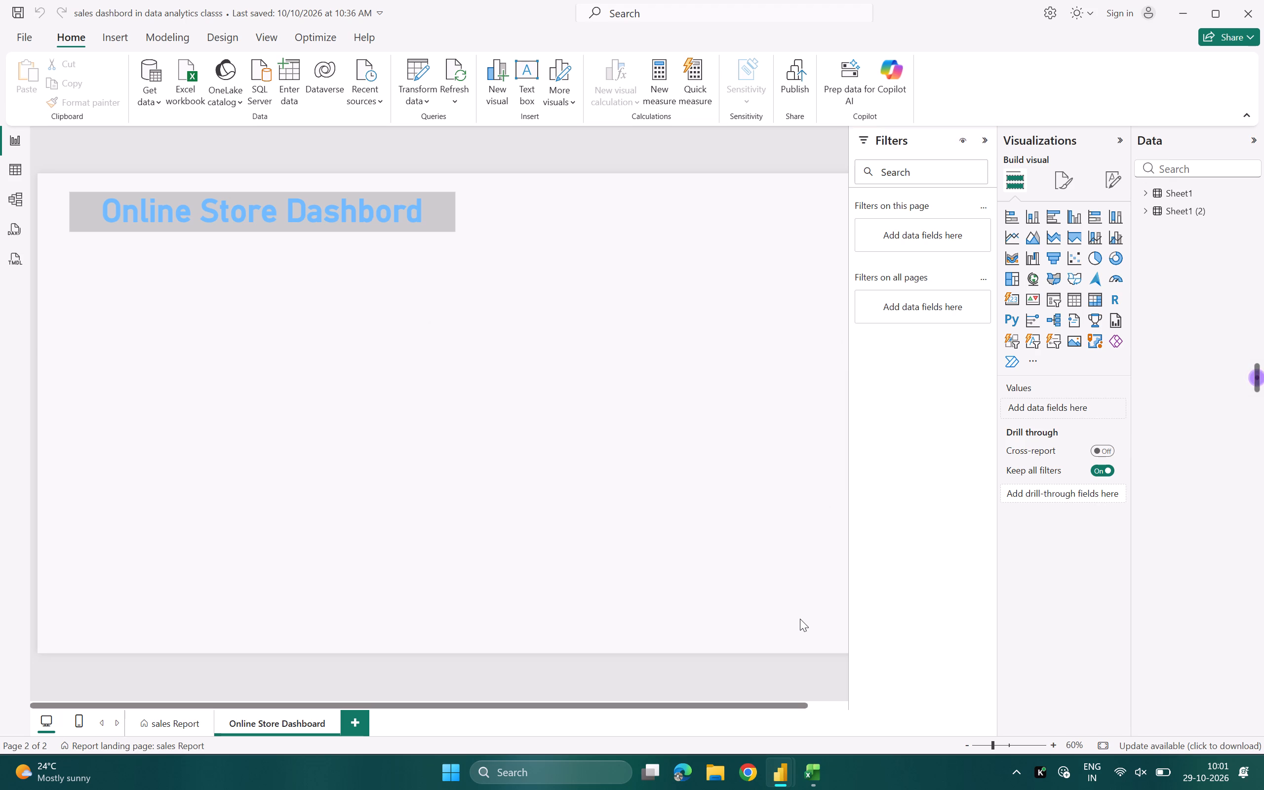
Rename the newly imported table Sheet1 (2) as Online Store Dashbord sheet data.
click(1180, 207)
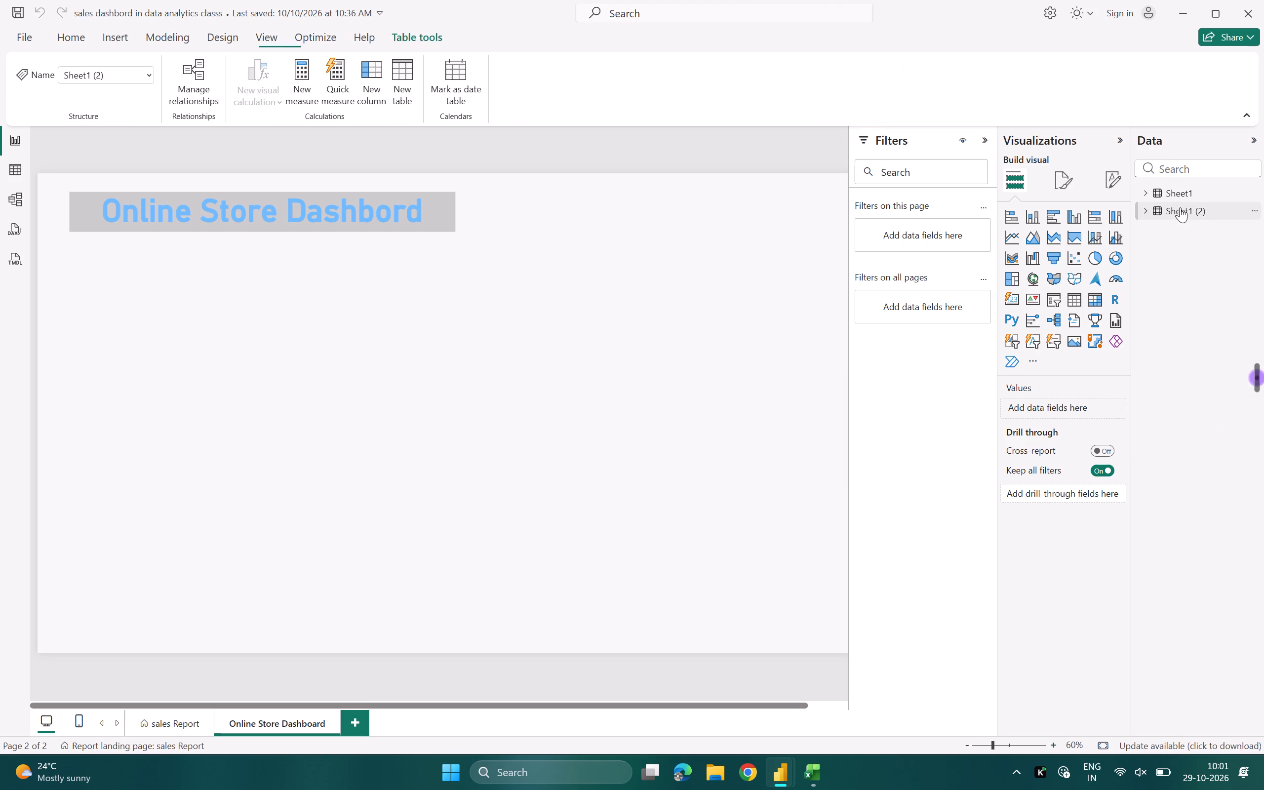
click(1188, 205)
triple_click(1187, 204)
key(BackSpace)
key(Right)
key(BackSpace)
key(Right)
key(BackSpace)
key(Right)
key(BackSpace)
key(Right)
key(BackSpace)
key(Right)
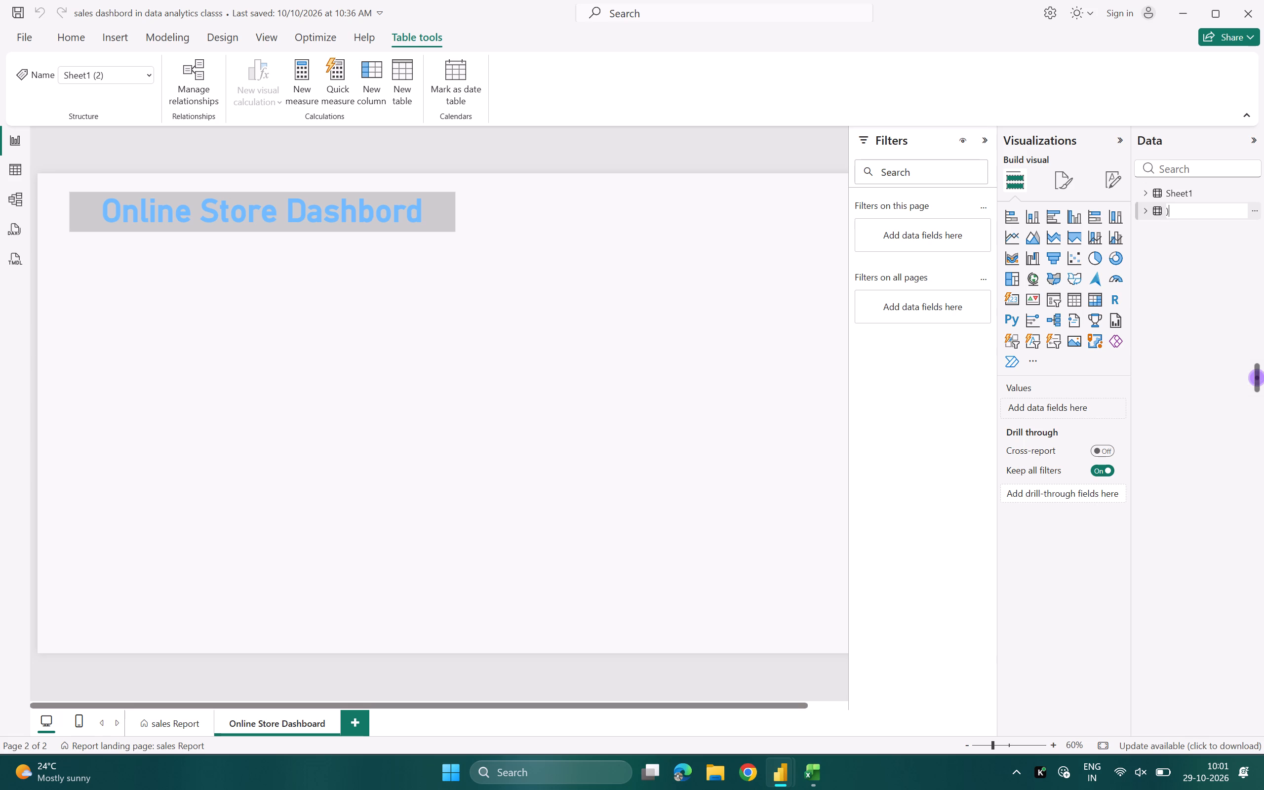
key(BackSpace)
text(Online)
key(space)
text(Sor)
key(BackSpace)
key(BackSpace)
text(tore Dashbord sheet data)
key(Return)
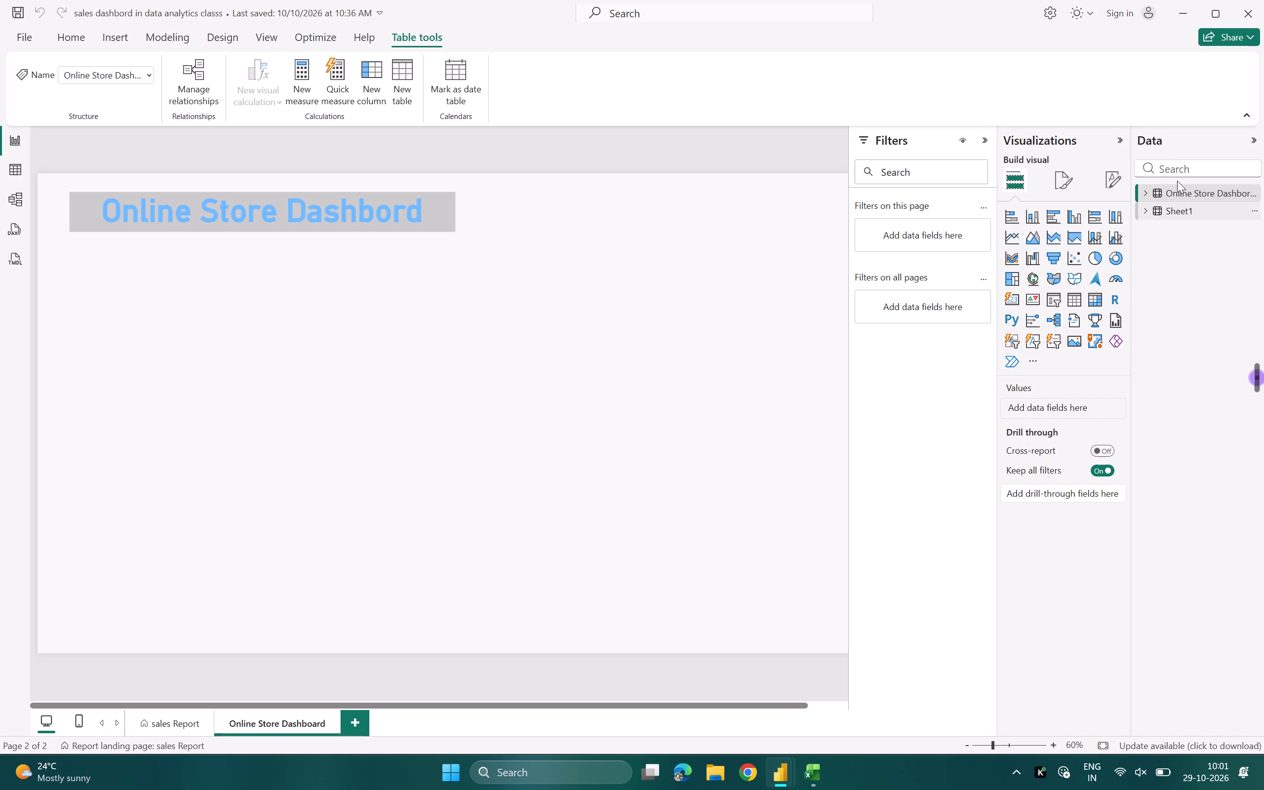
Add a card visual to the page showing the Selling Price field from the Online Store Dashbord sheet data table.
click(1149, 191)
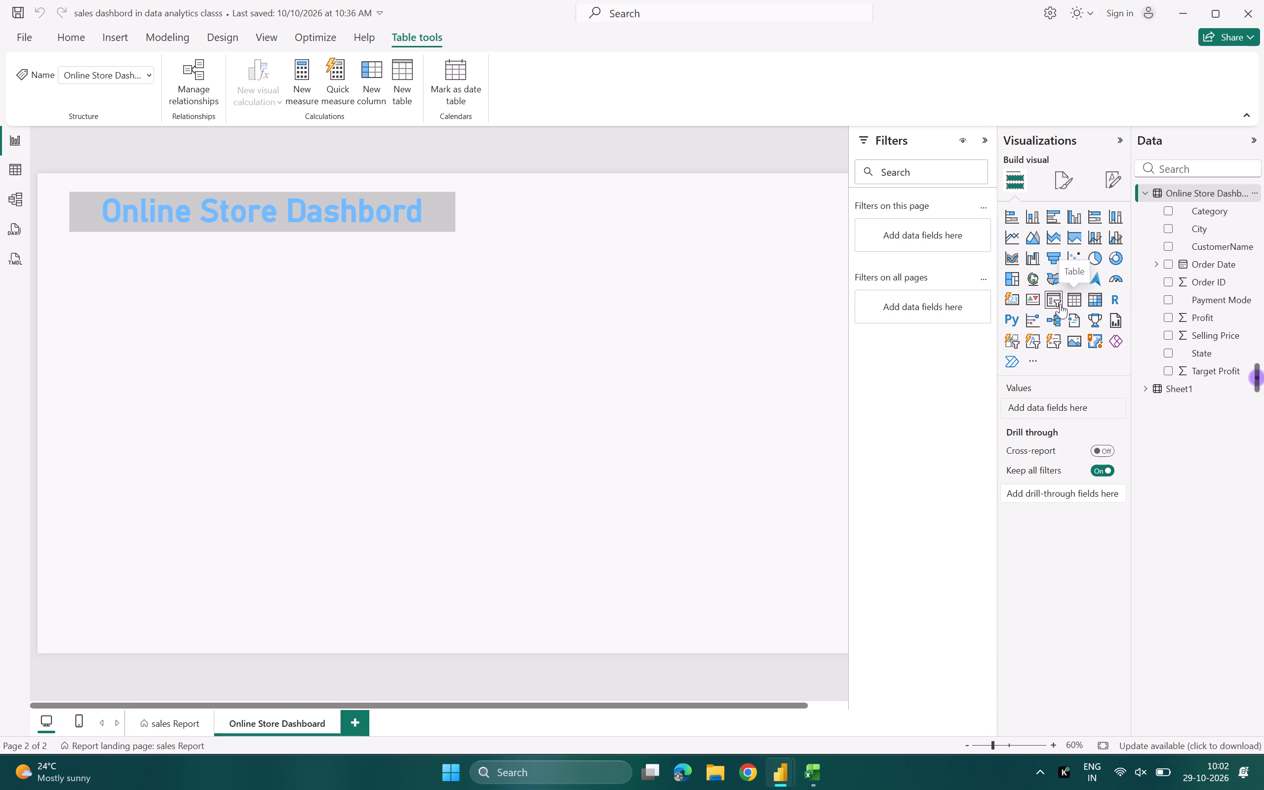
click(1011, 300)
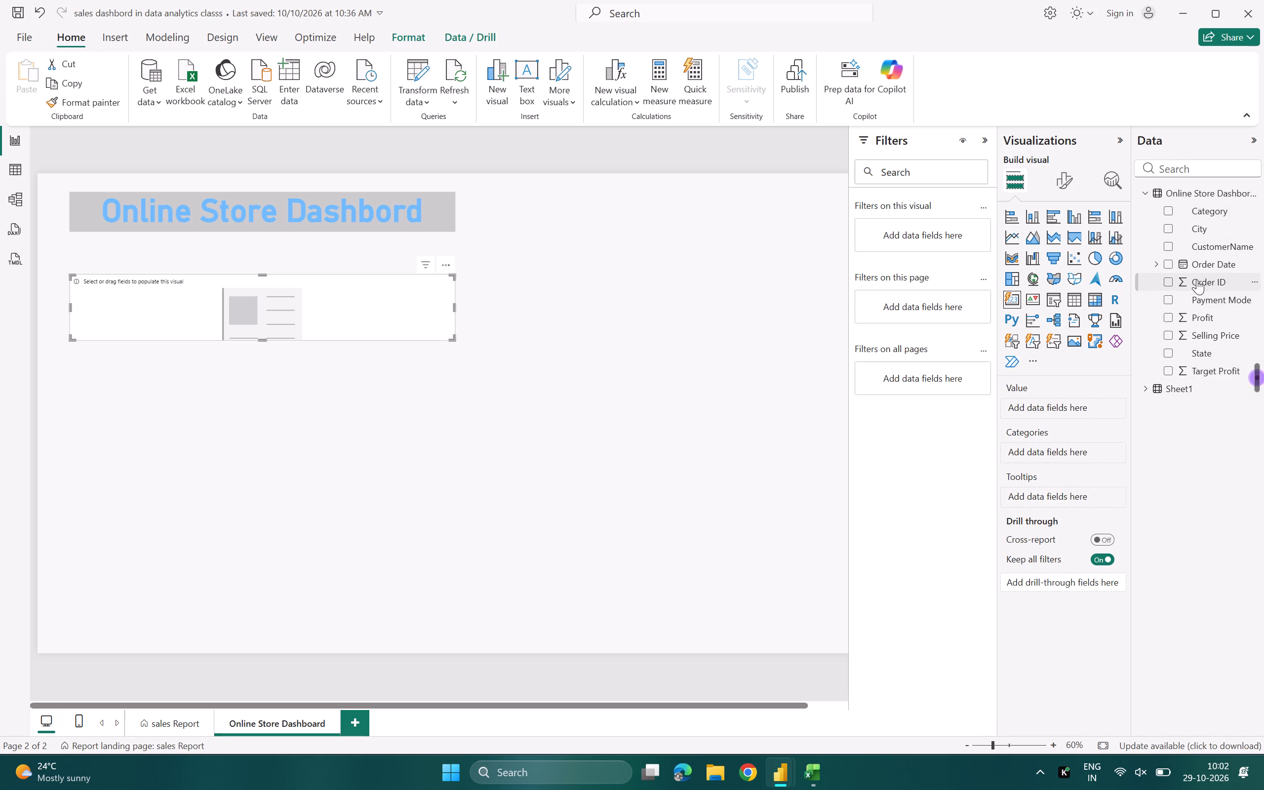
click(1148, 267)
click(1148, 267)
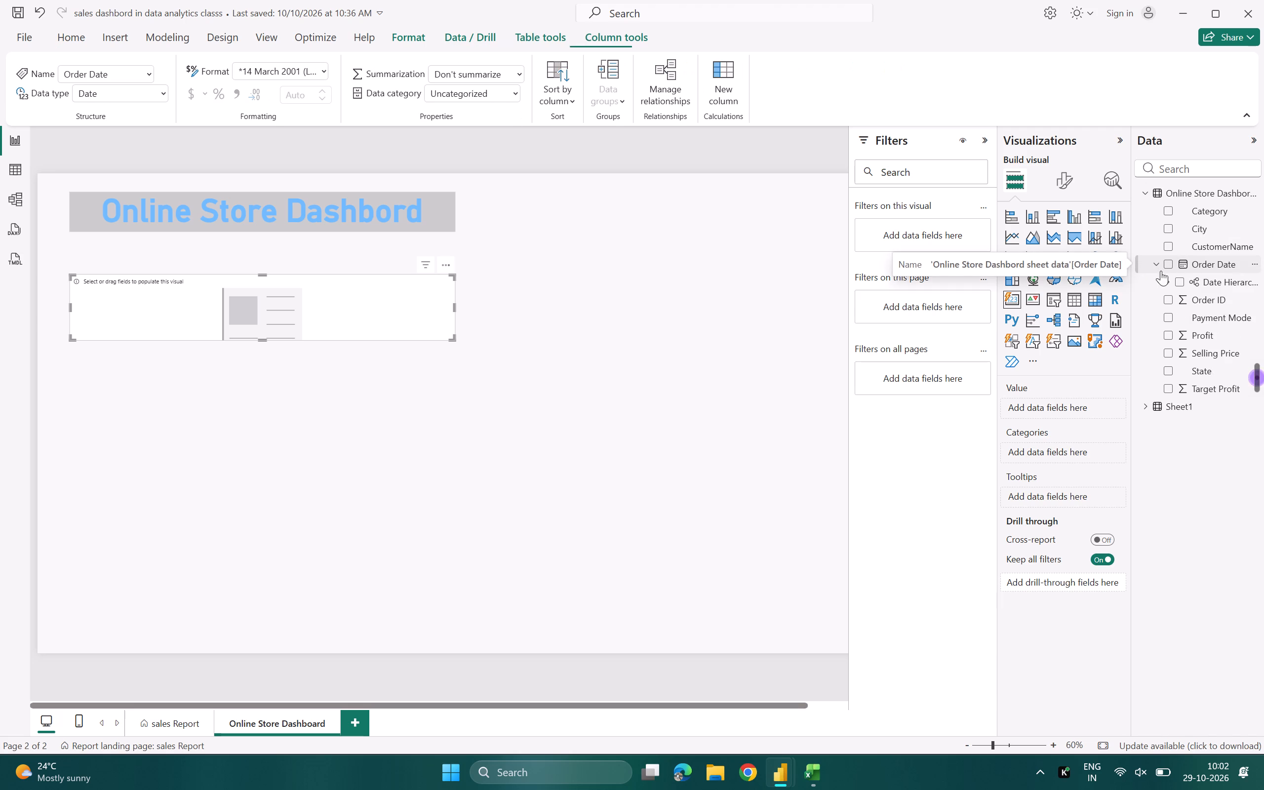
click(1172, 356)
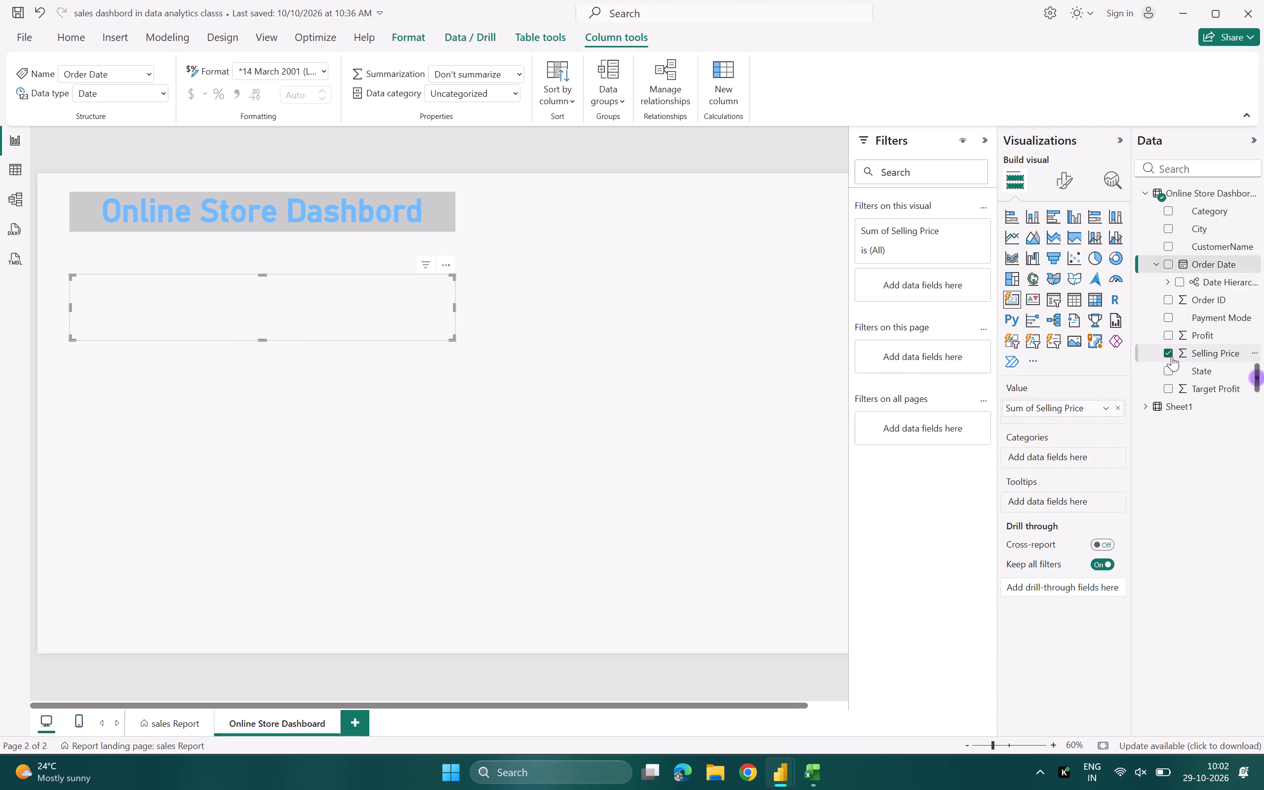
Shrink the Selling Price card to a small tile below the title, about a quarter of the title's width.
click(472, 351)
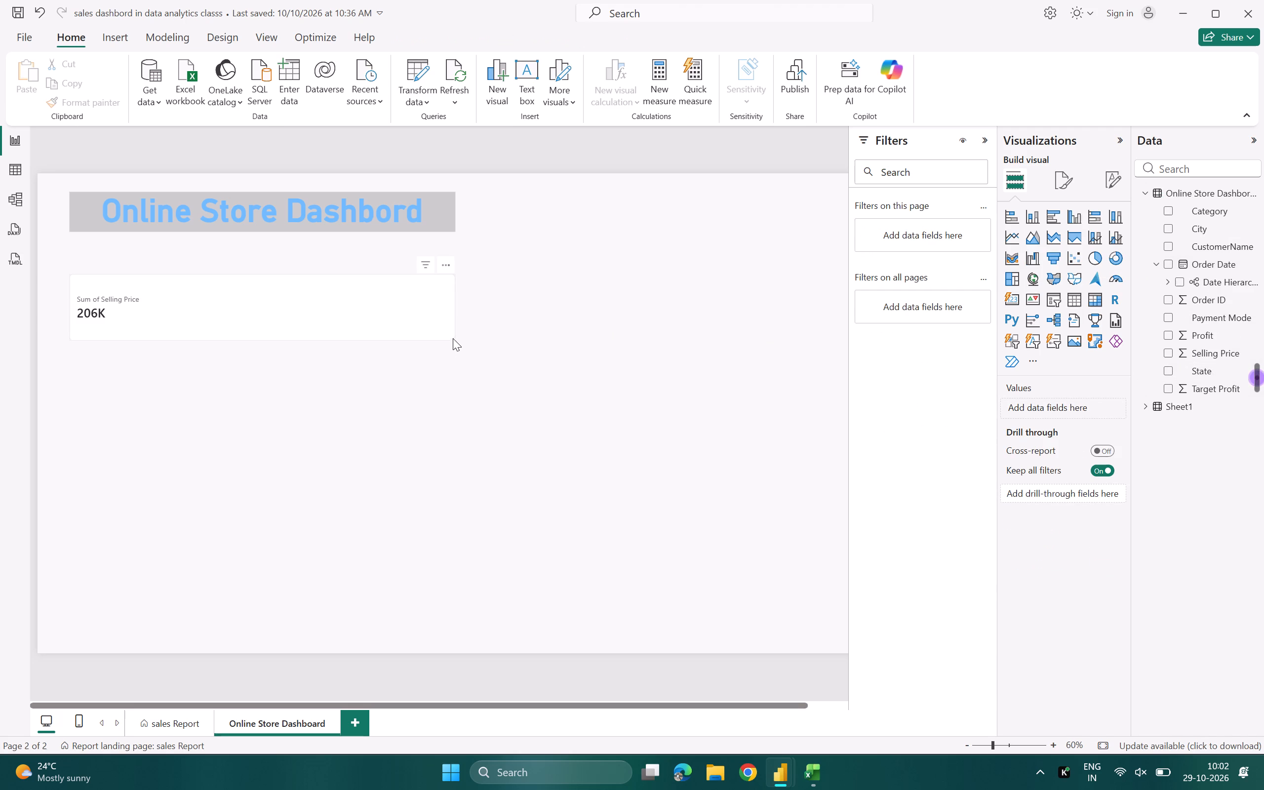
click(444, 332)
drag(451, 338, 169, 345)
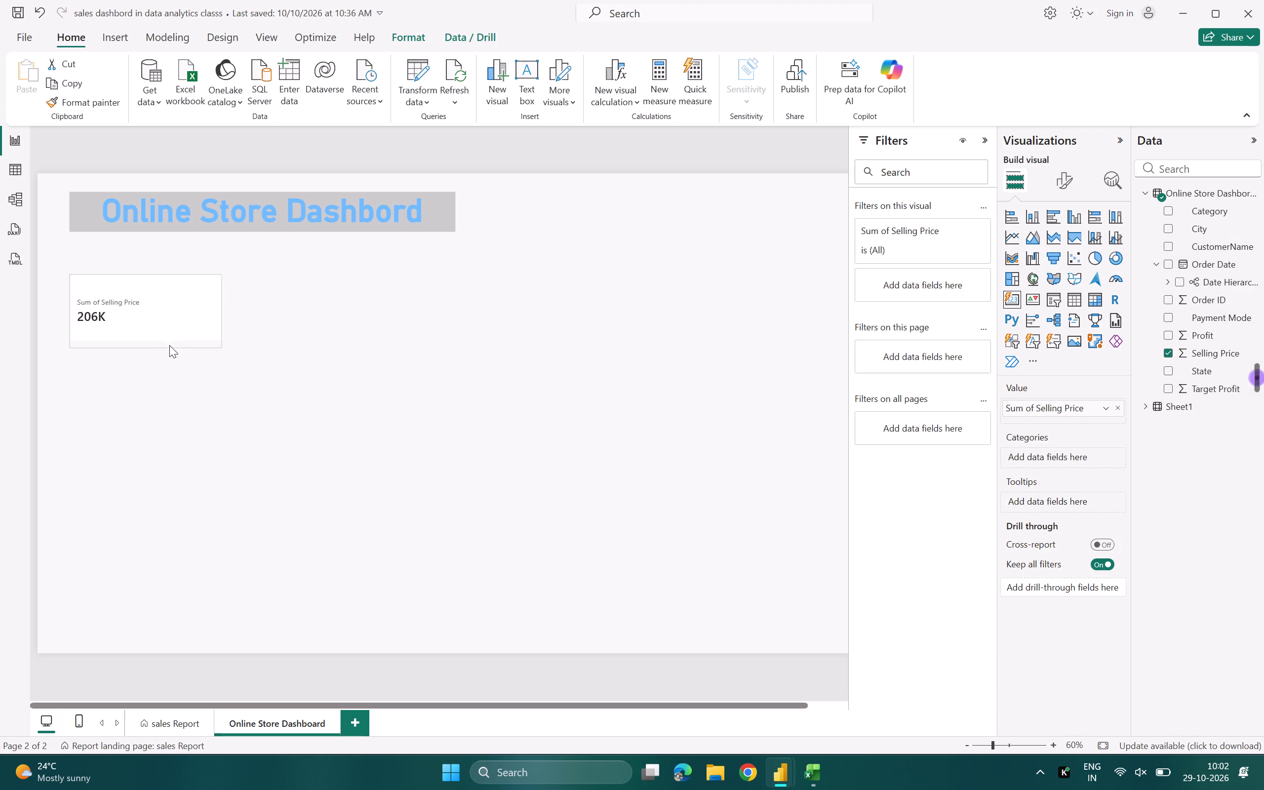
drag(169, 345, 168, 315)
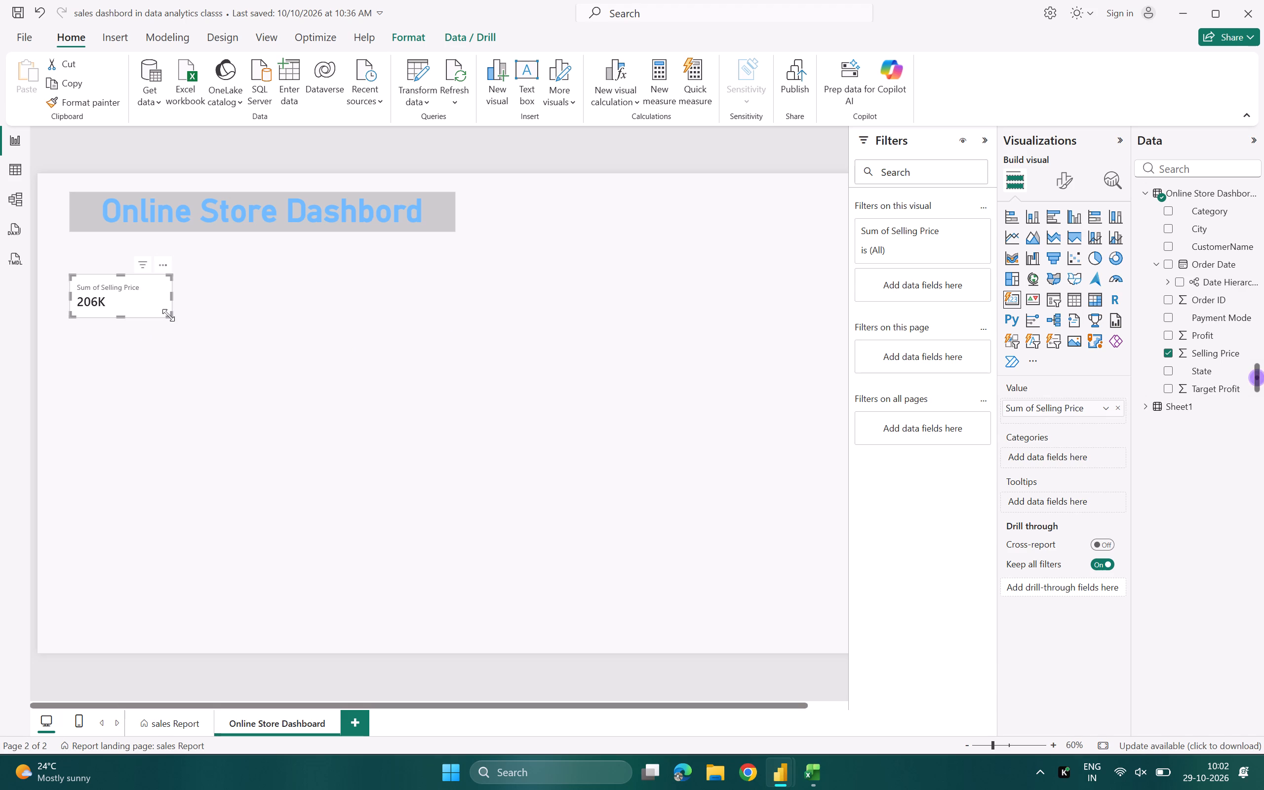
click(371, 380)
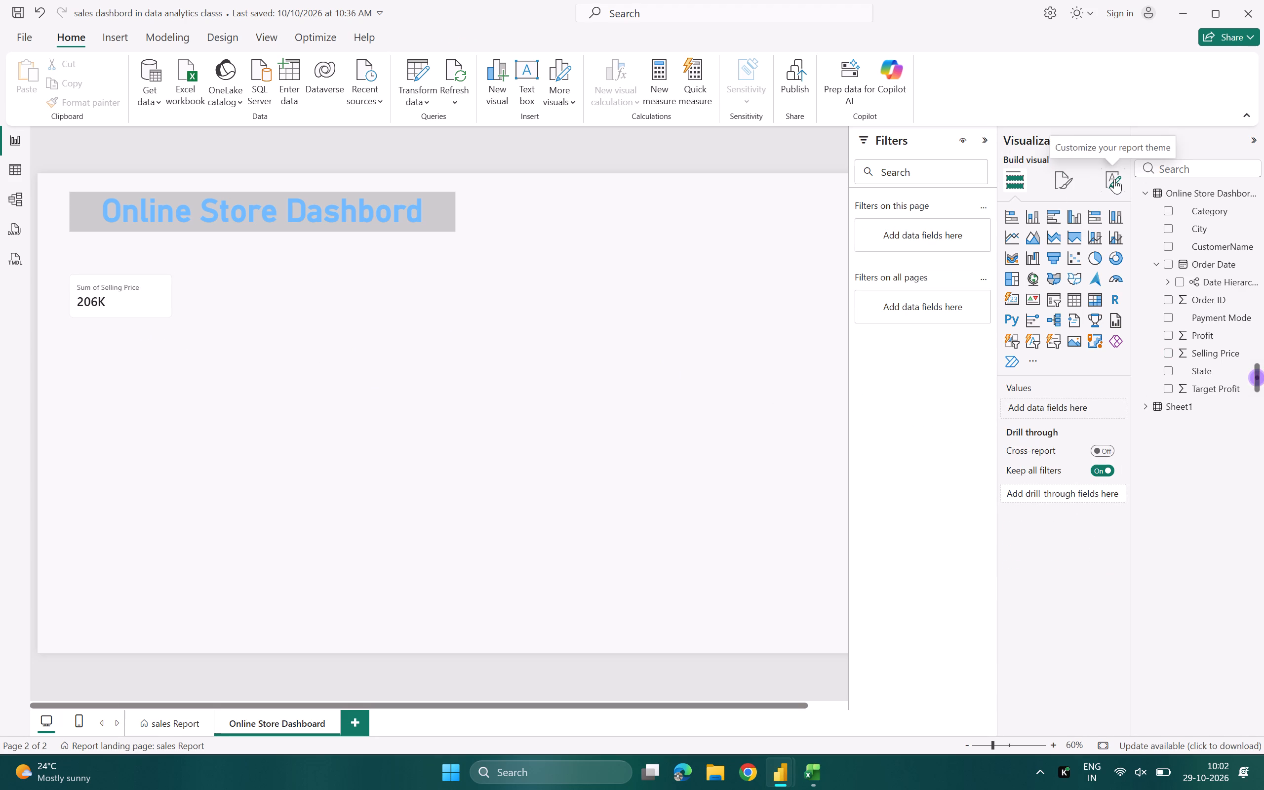
Look through the Selling Price card's formatting options, including its reference label layout and Cards settings.
click(1080, 176)
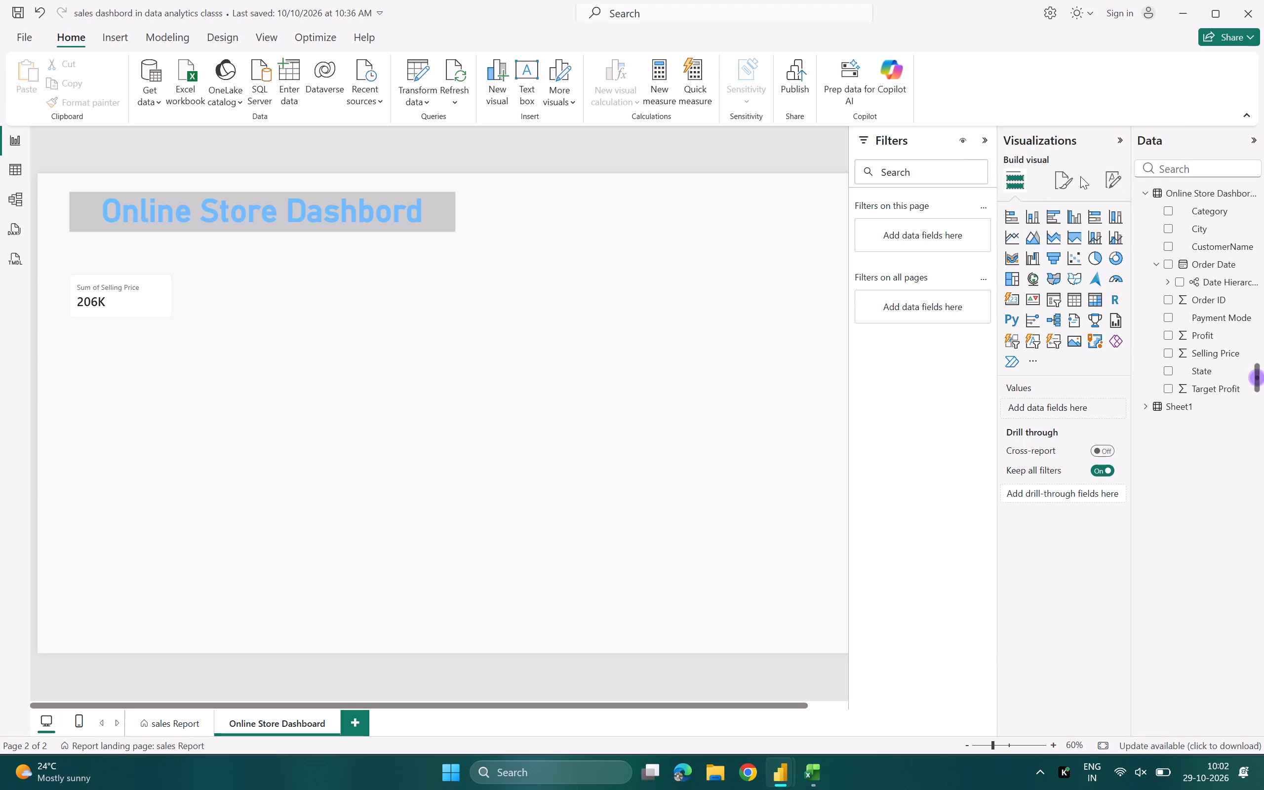
click(1072, 178)
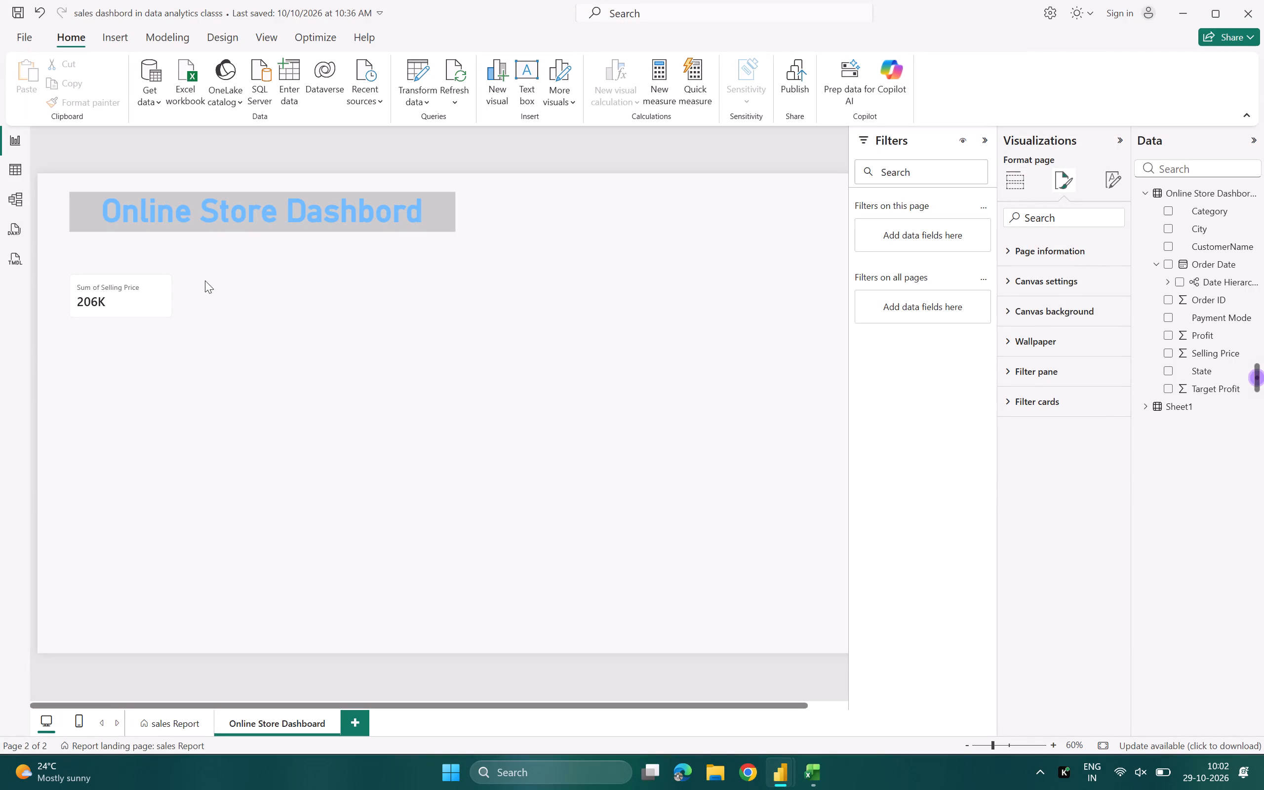
click(111, 298)
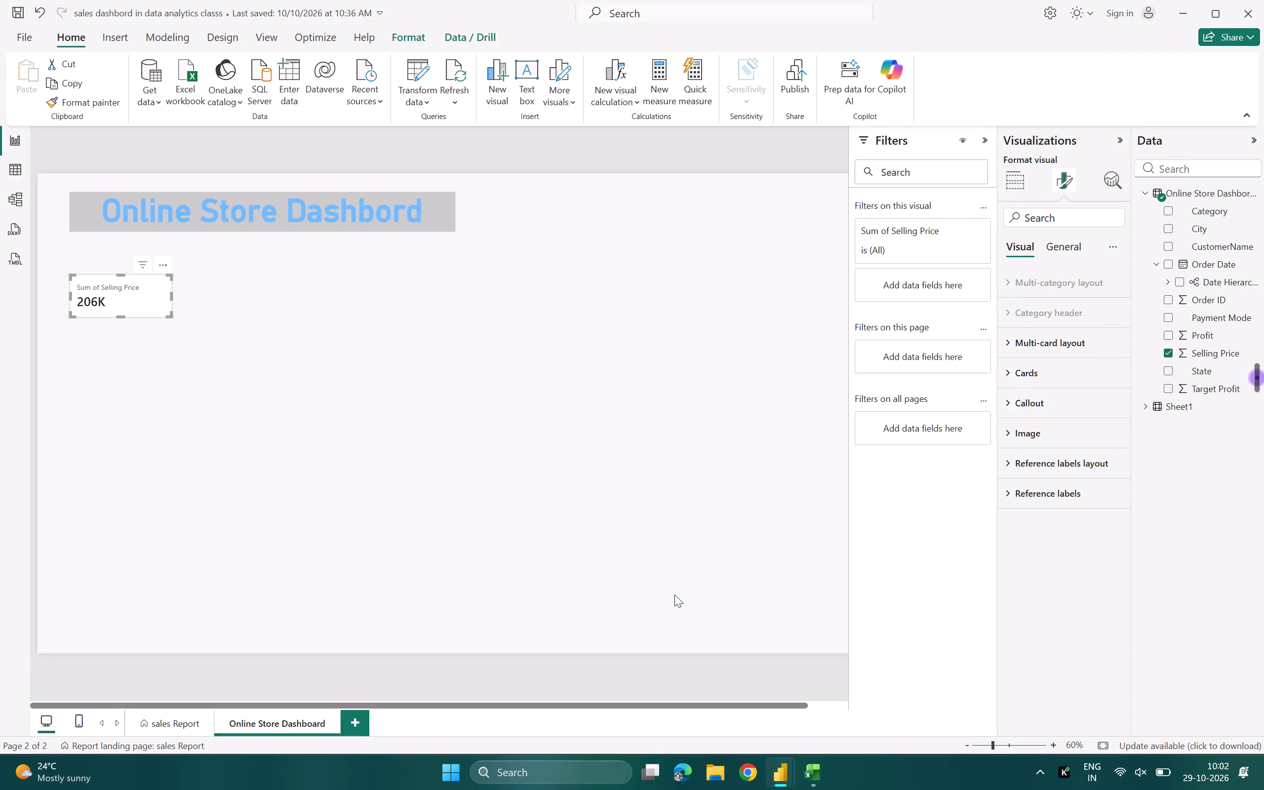
click(1041, 347)
click(1041, 347)
click(1073, 457)
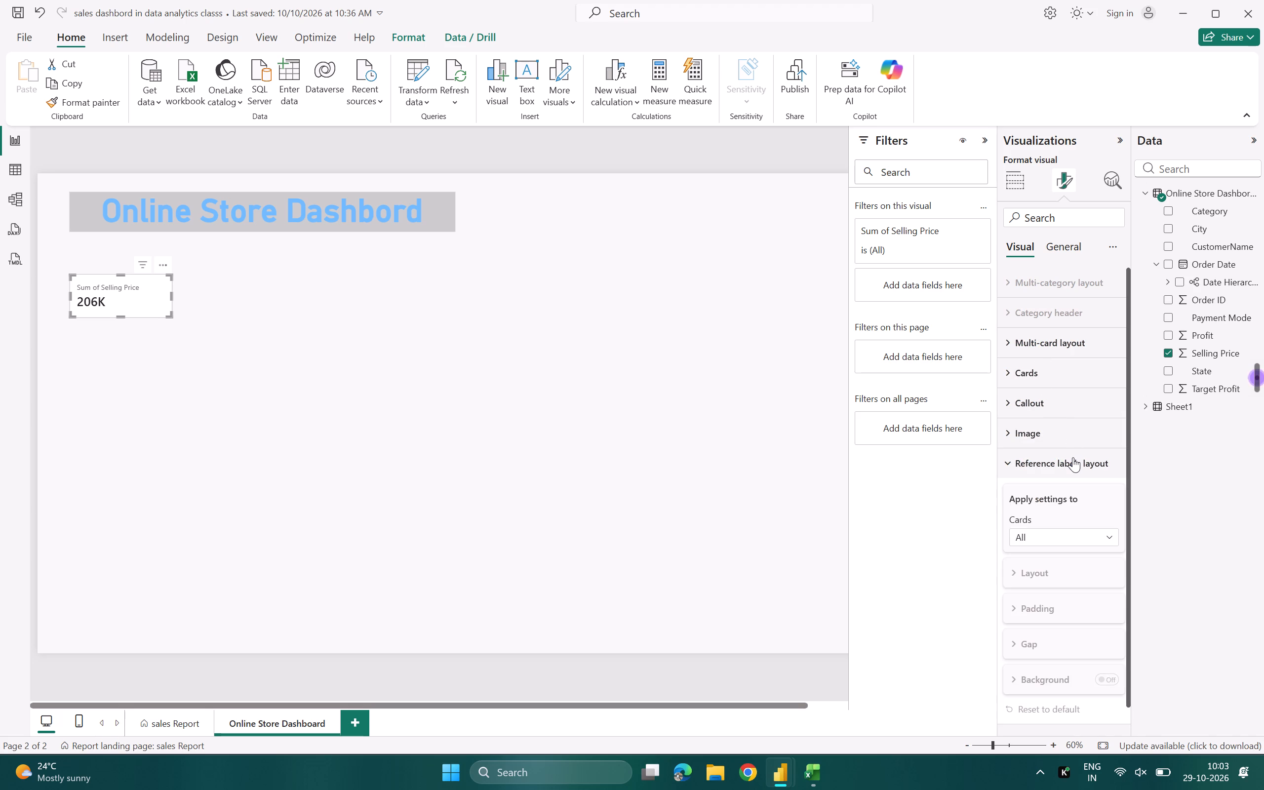
click(1073, 457)
click(1078, 359)
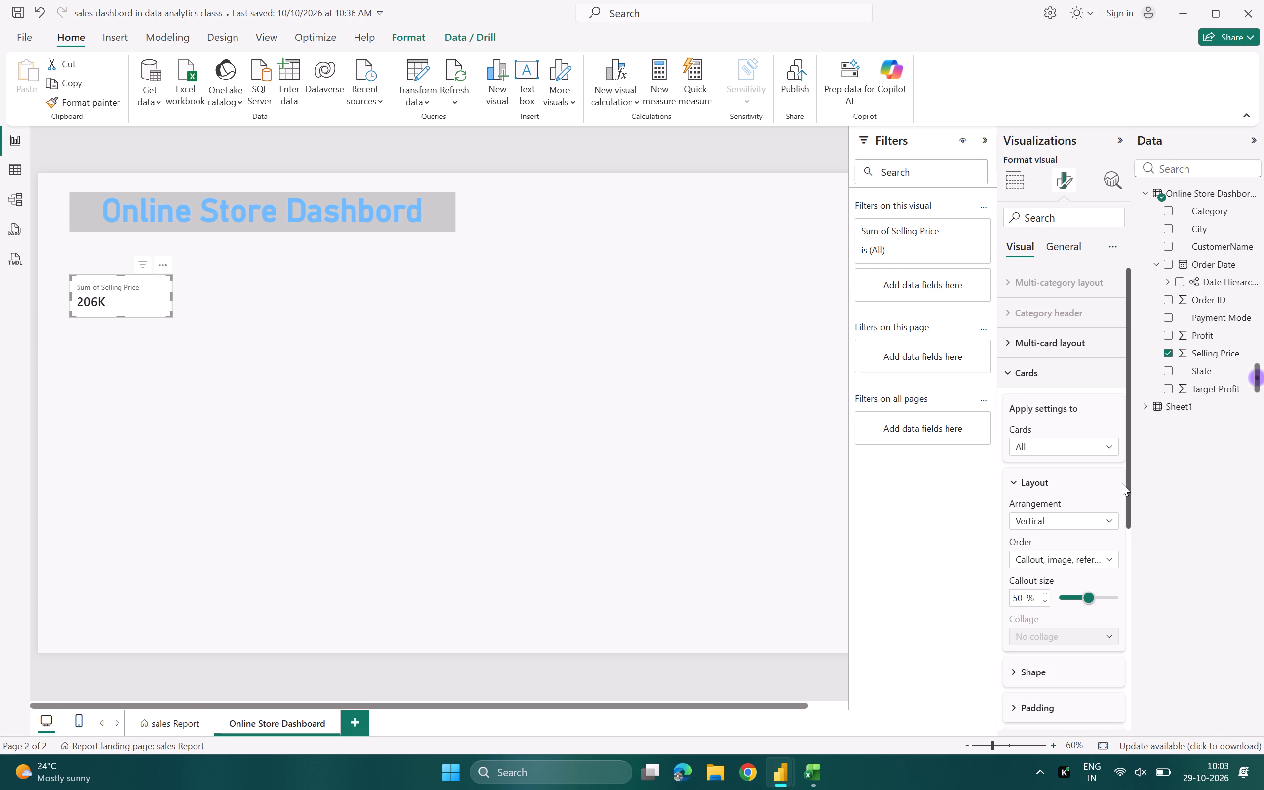
scroll(1122, 483, down, 4)
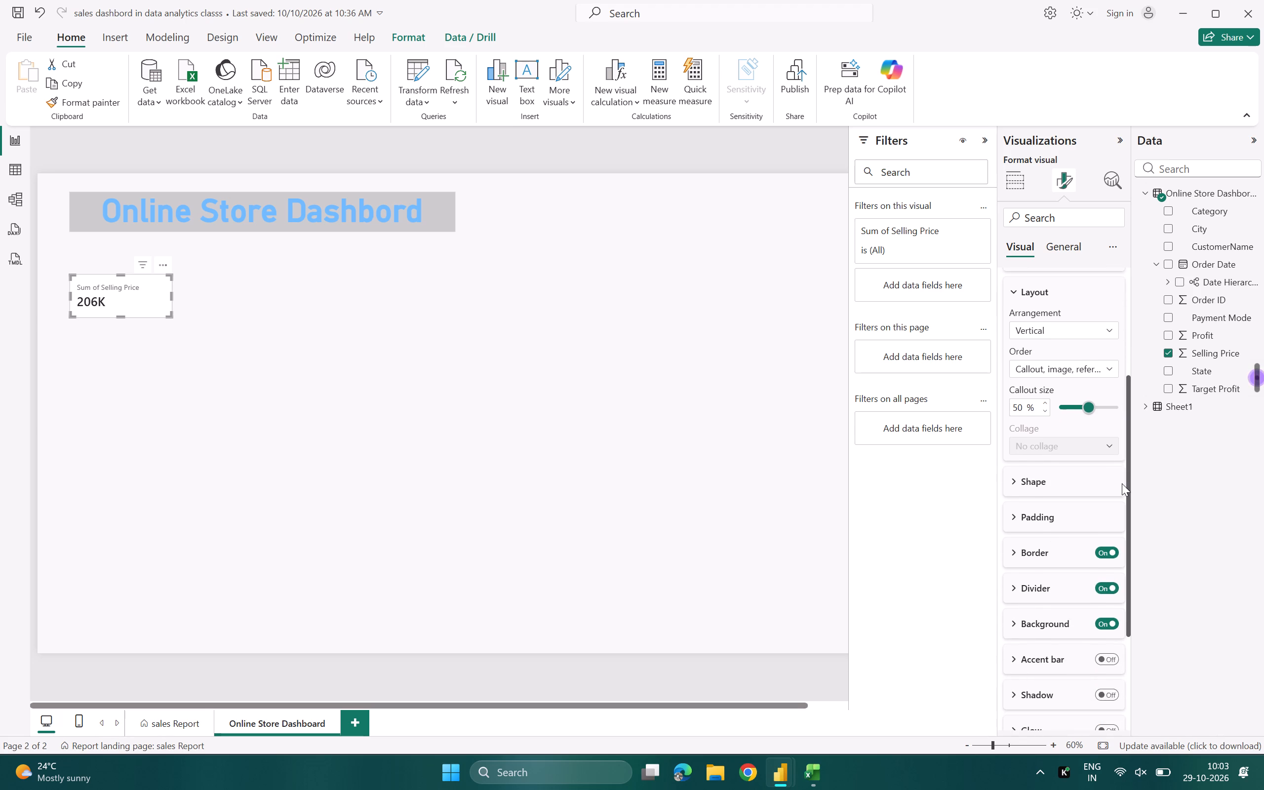
scroll(1122, 483, down, 1)
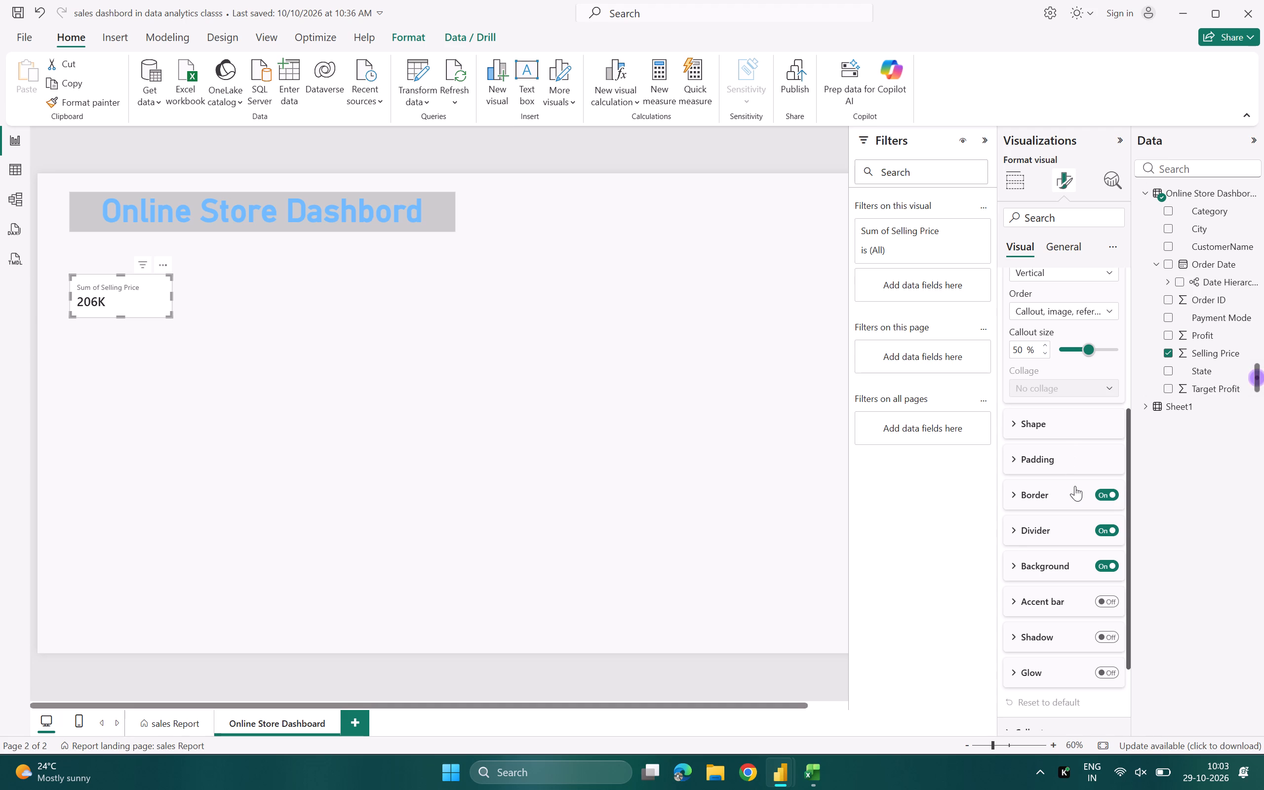
scroll(1077, 478, down, 3)
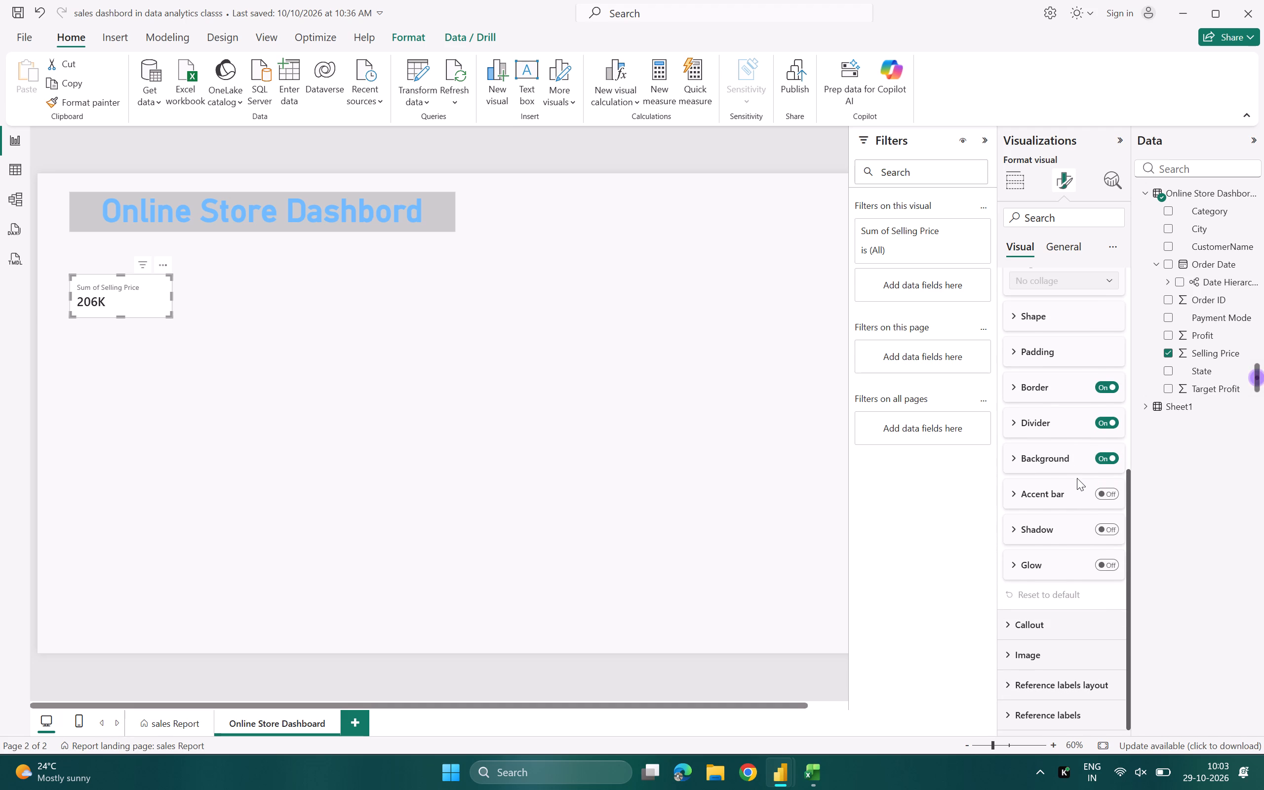
scroll(1077, 478, down, 1)
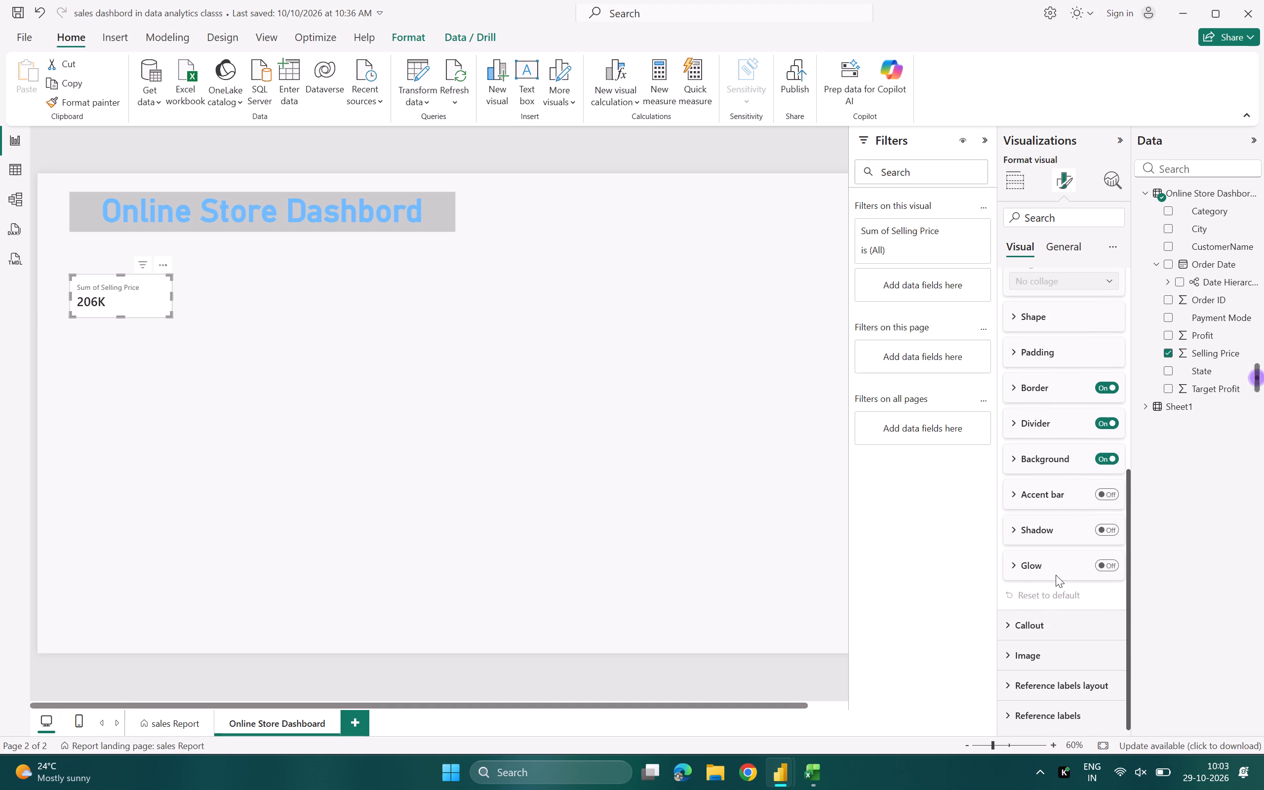
scroll(1056, 575, up, 1)
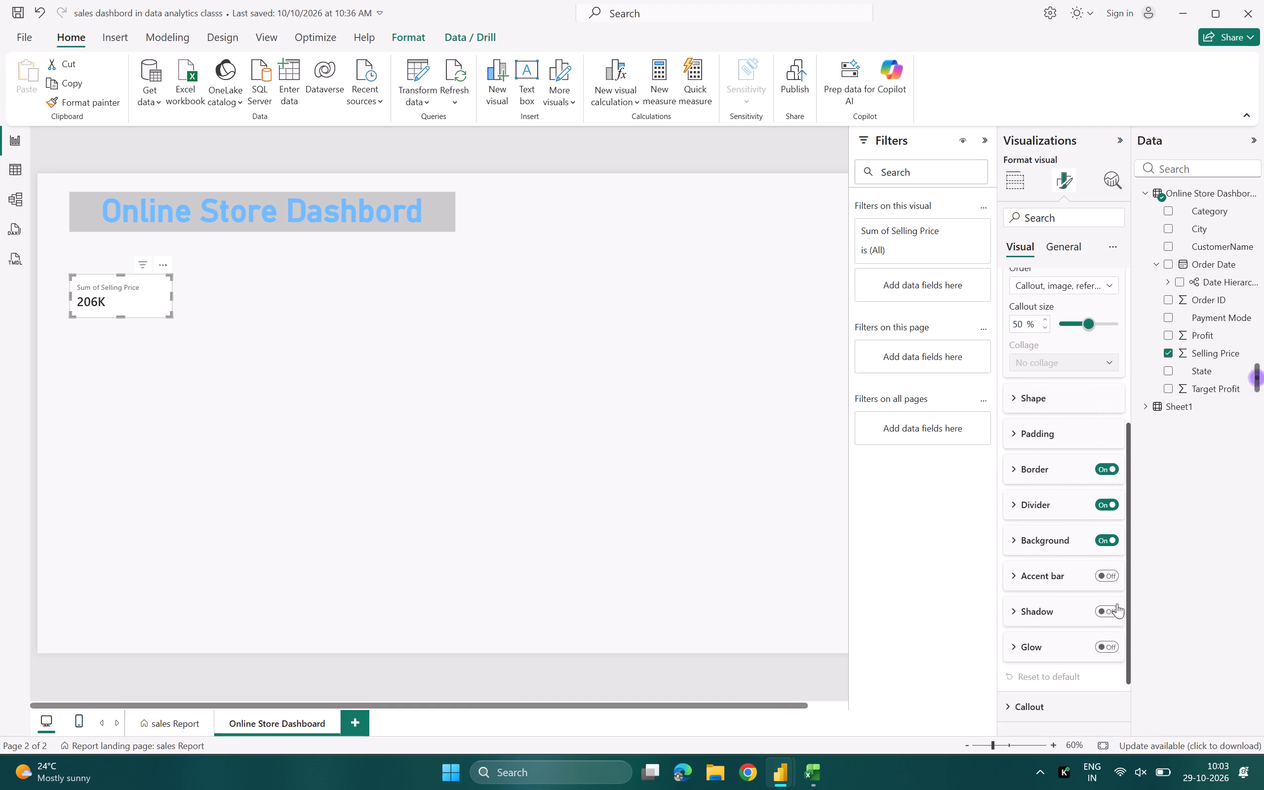
scroll(1107, 509, up, 2)
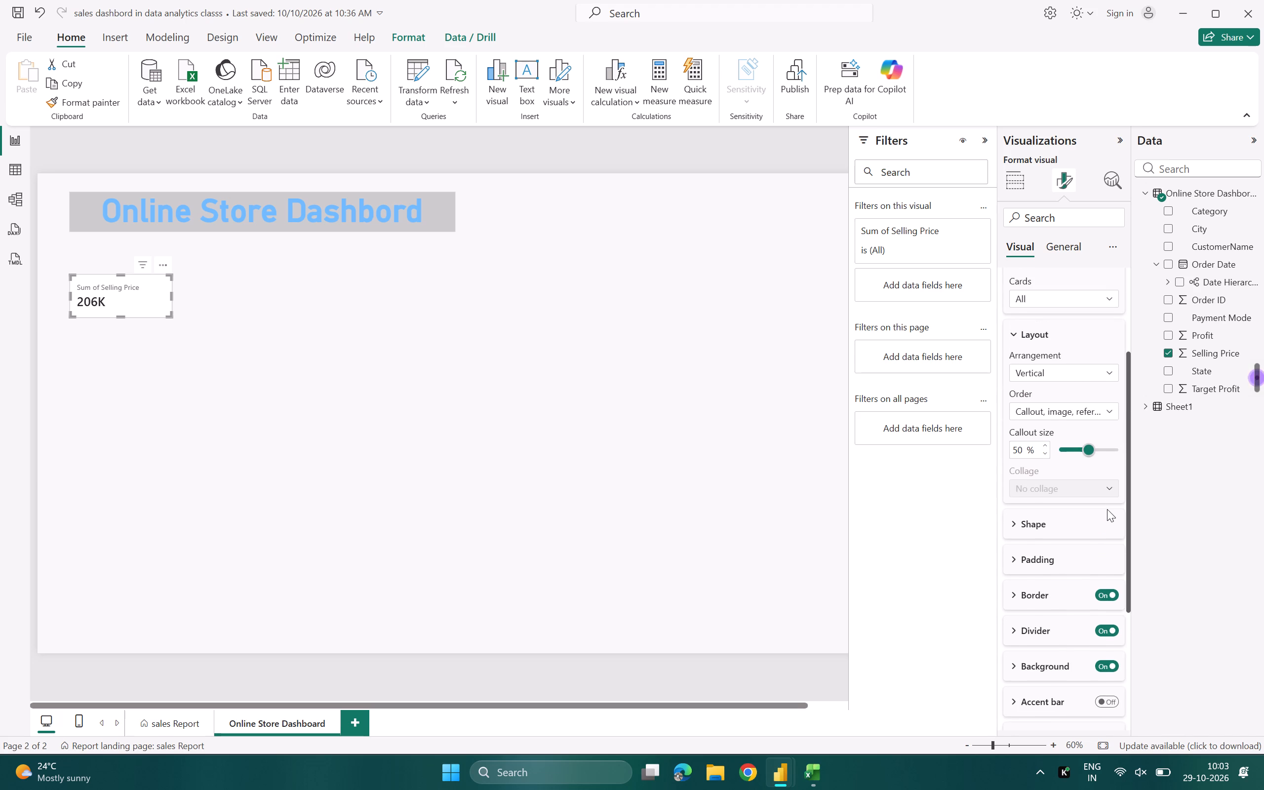
scroll(1107, 509, up, 2)
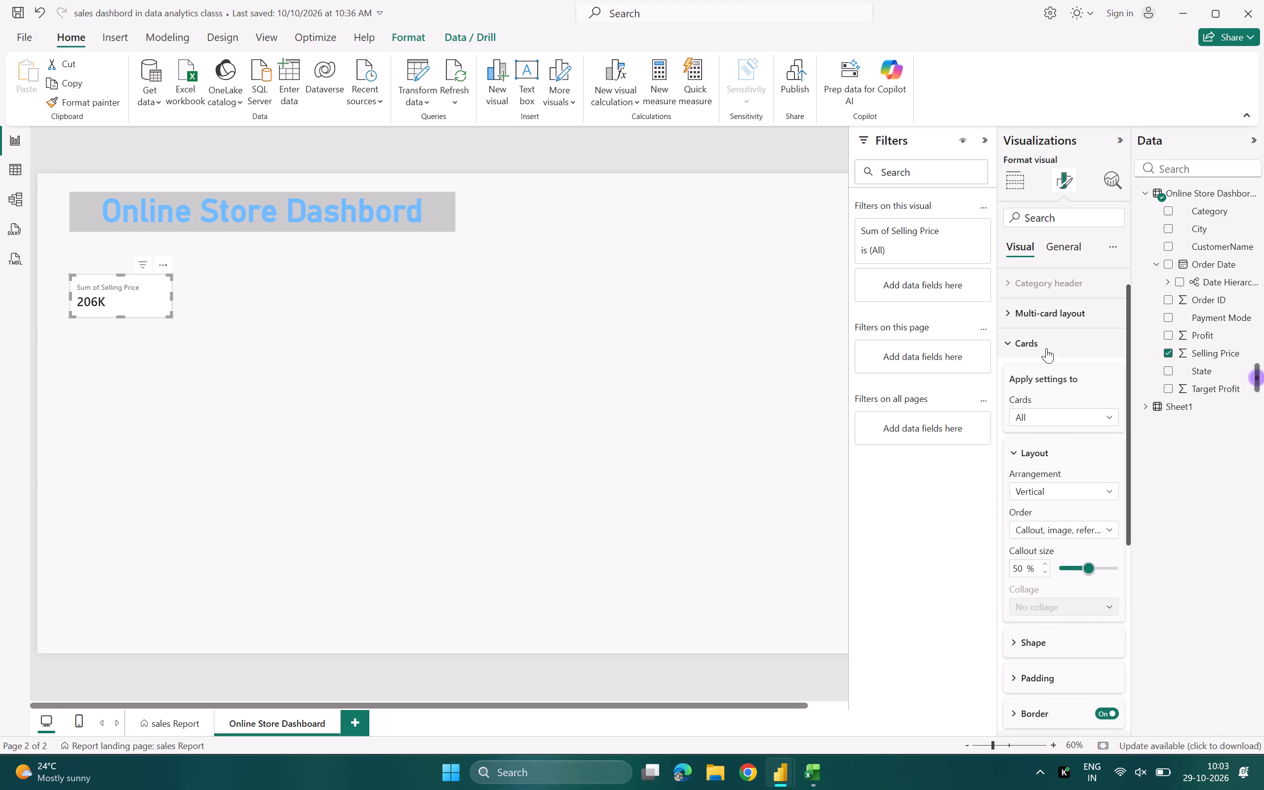
click(1046, 350)
Turn off the callout label on the Selling Price card.
click(1059, 395)
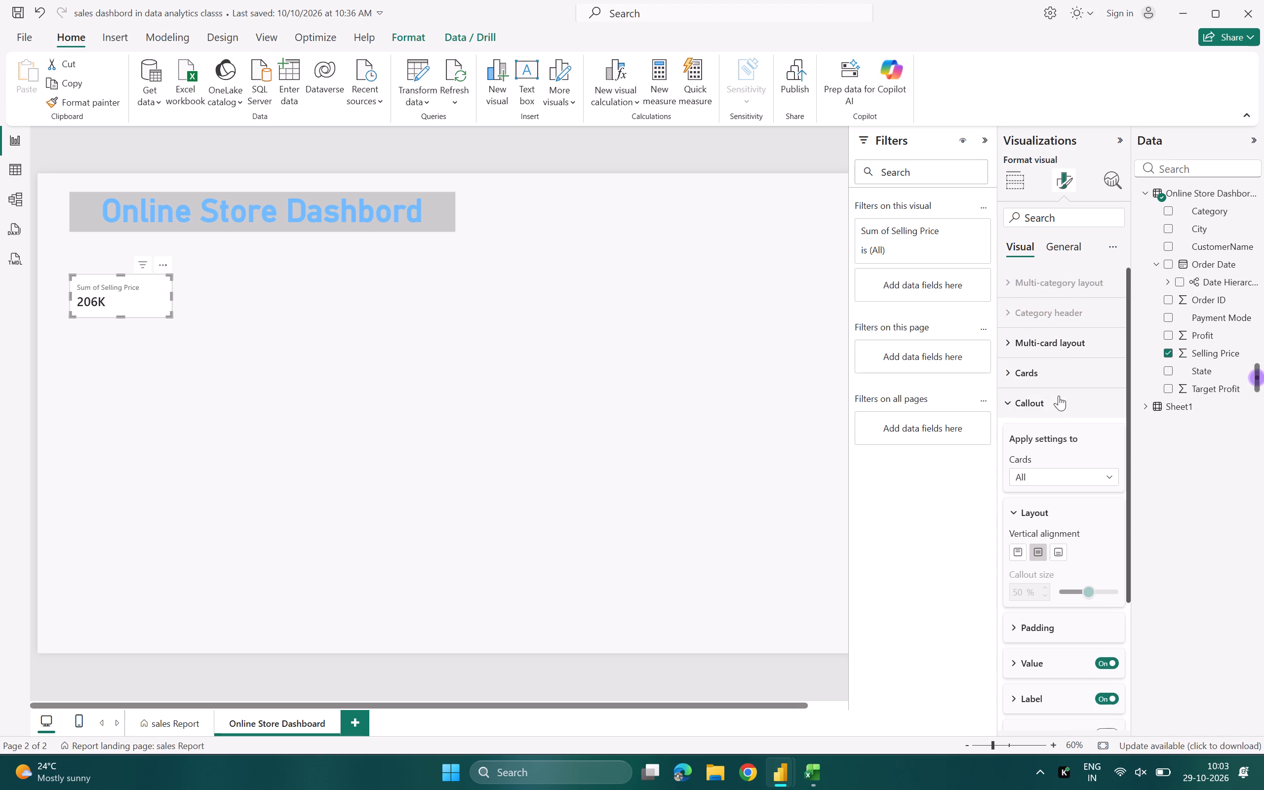
scroll(1059, 395, down, 2)
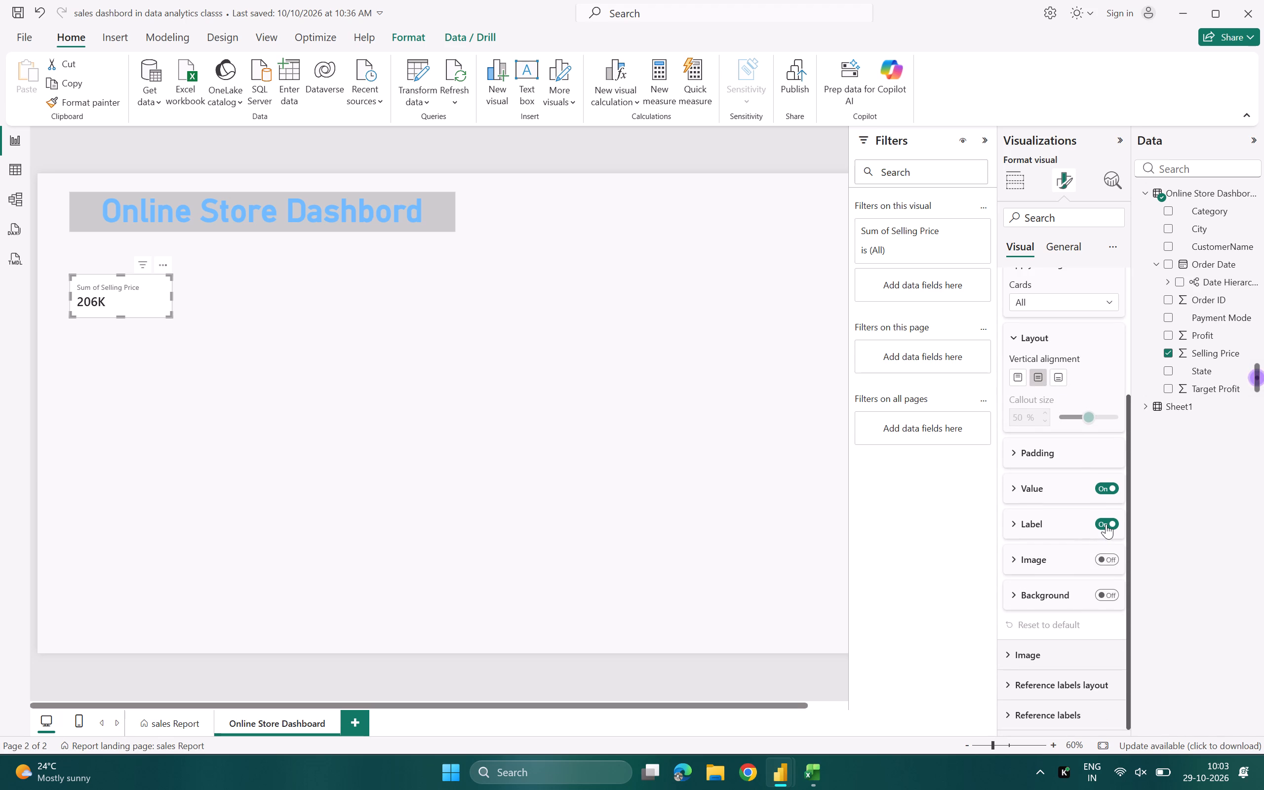
click(1106, 524)
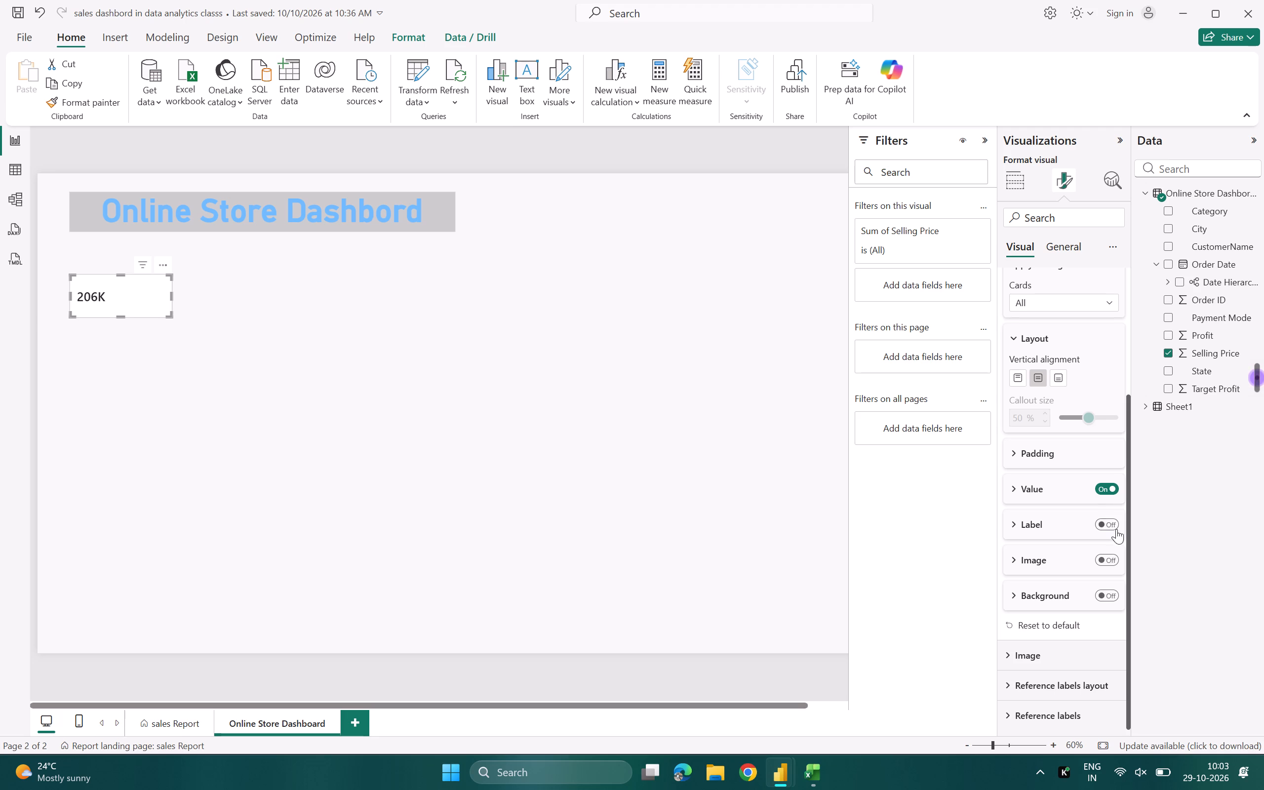
Turn on the Selling Price card's title and set its text to "Total Scales".
scroll(1095, 502, up, 1)
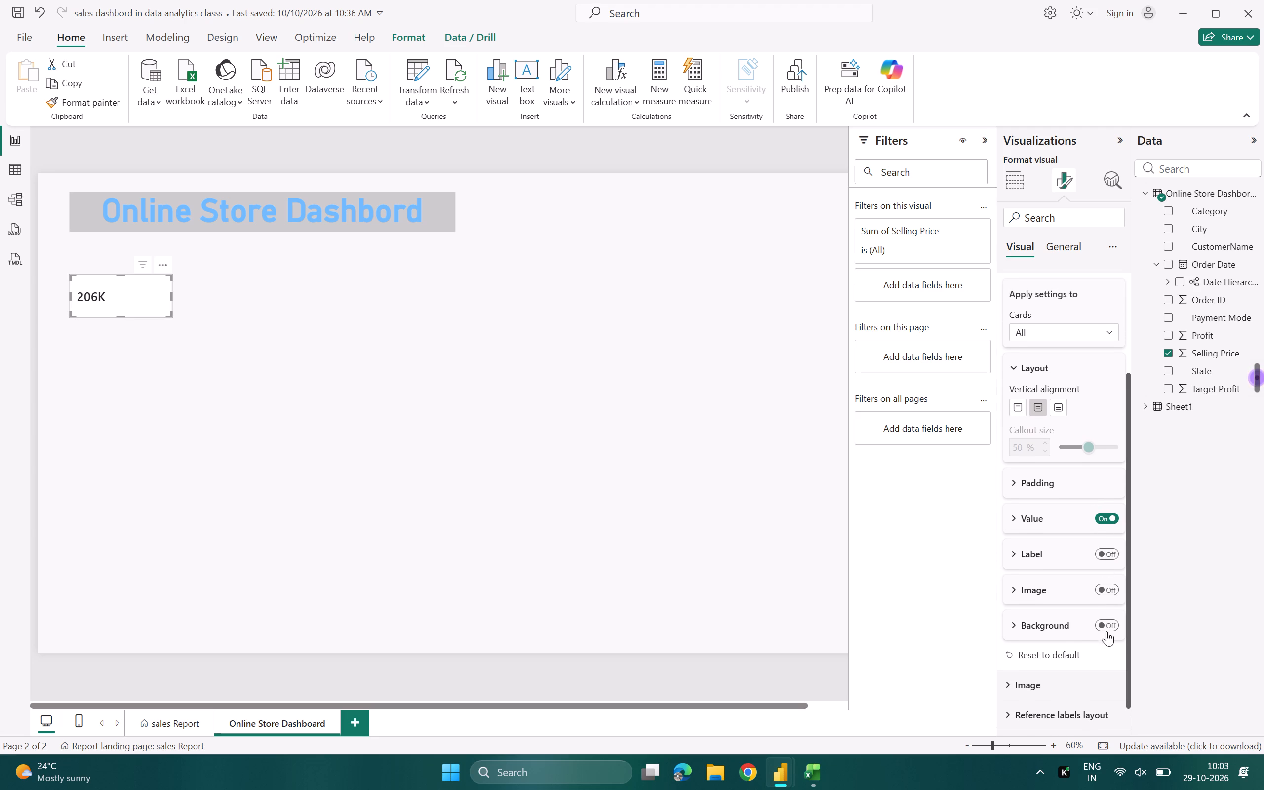
scroll(1098, 621, up, 1)
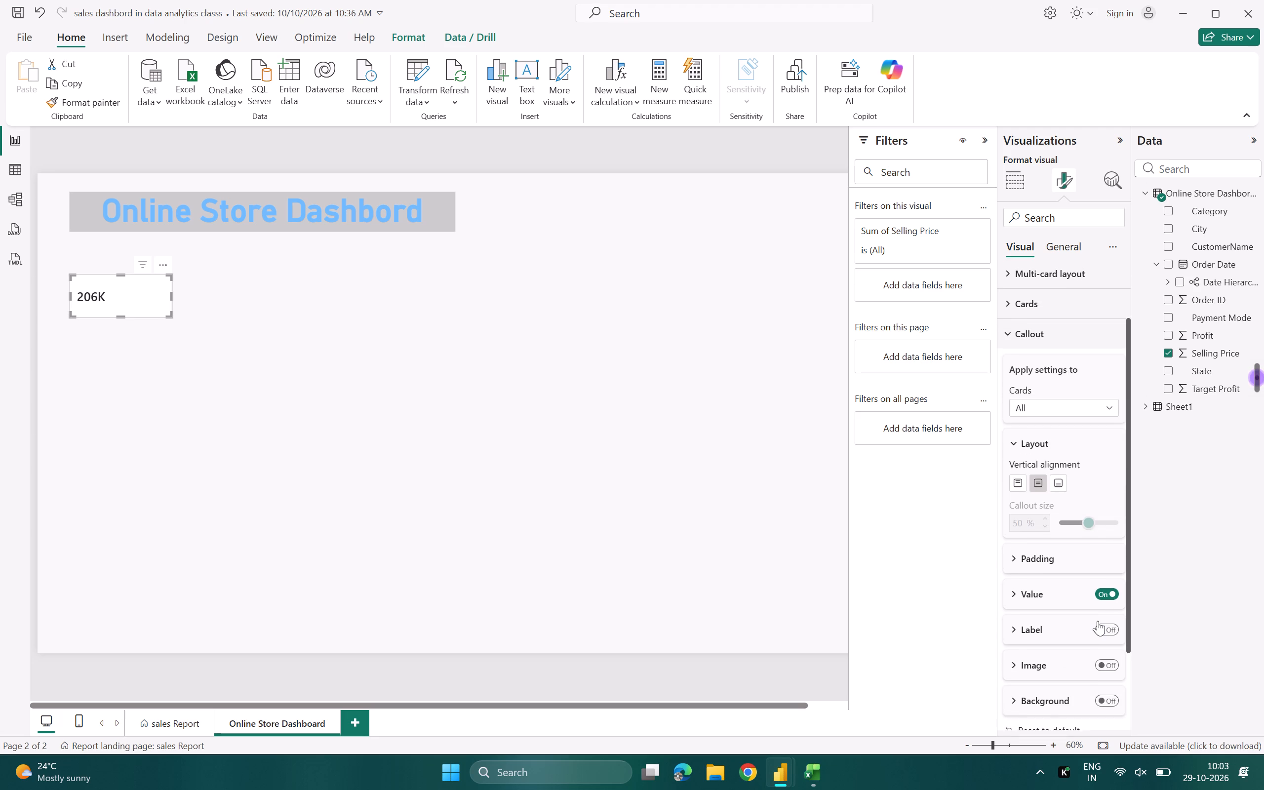
scroll(1098, 621, up, 2)
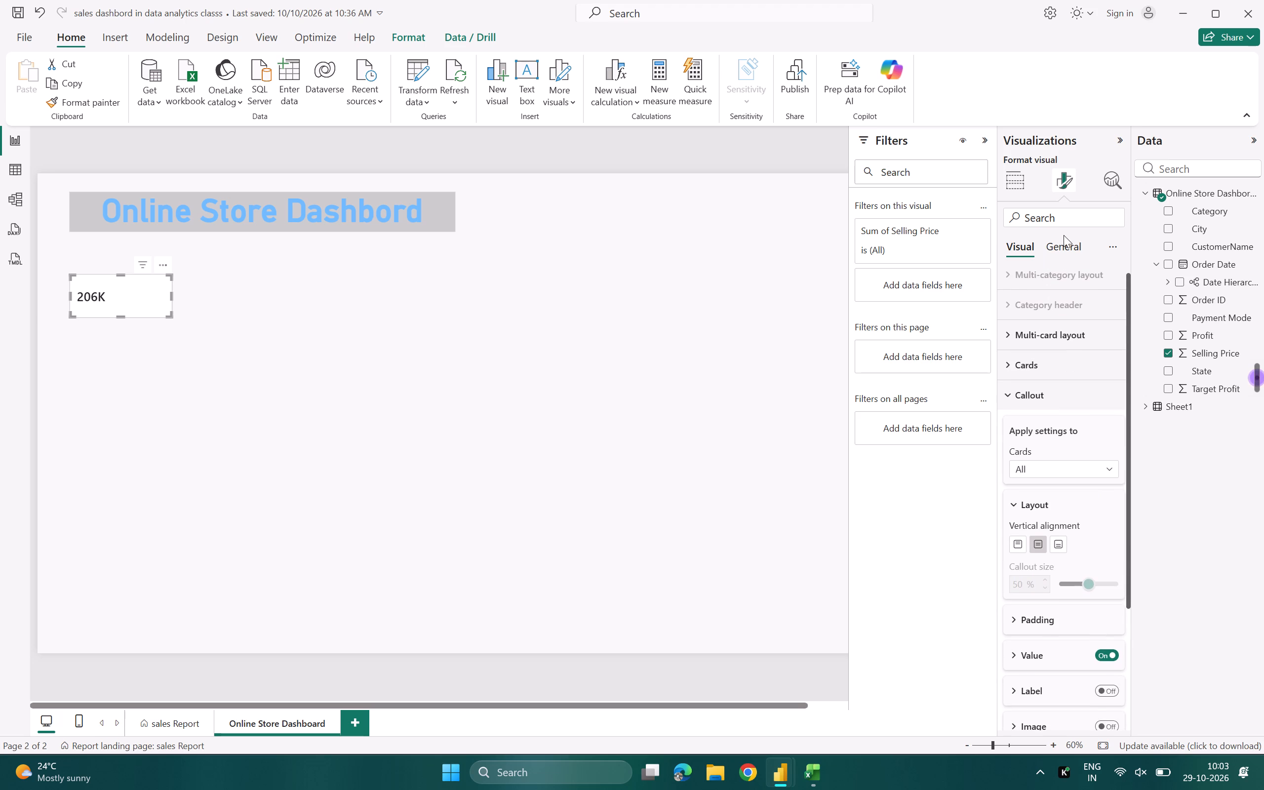
click(1066, 240)
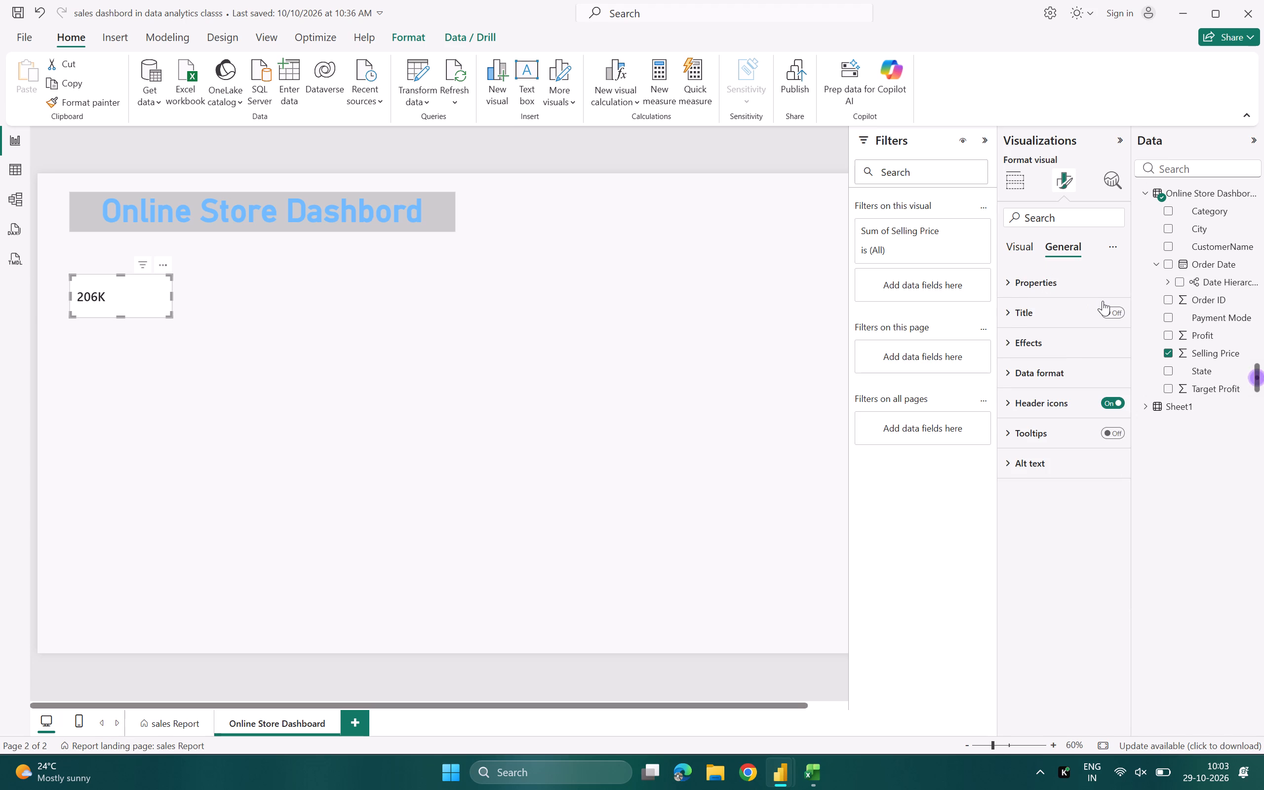
click(1114, 313)
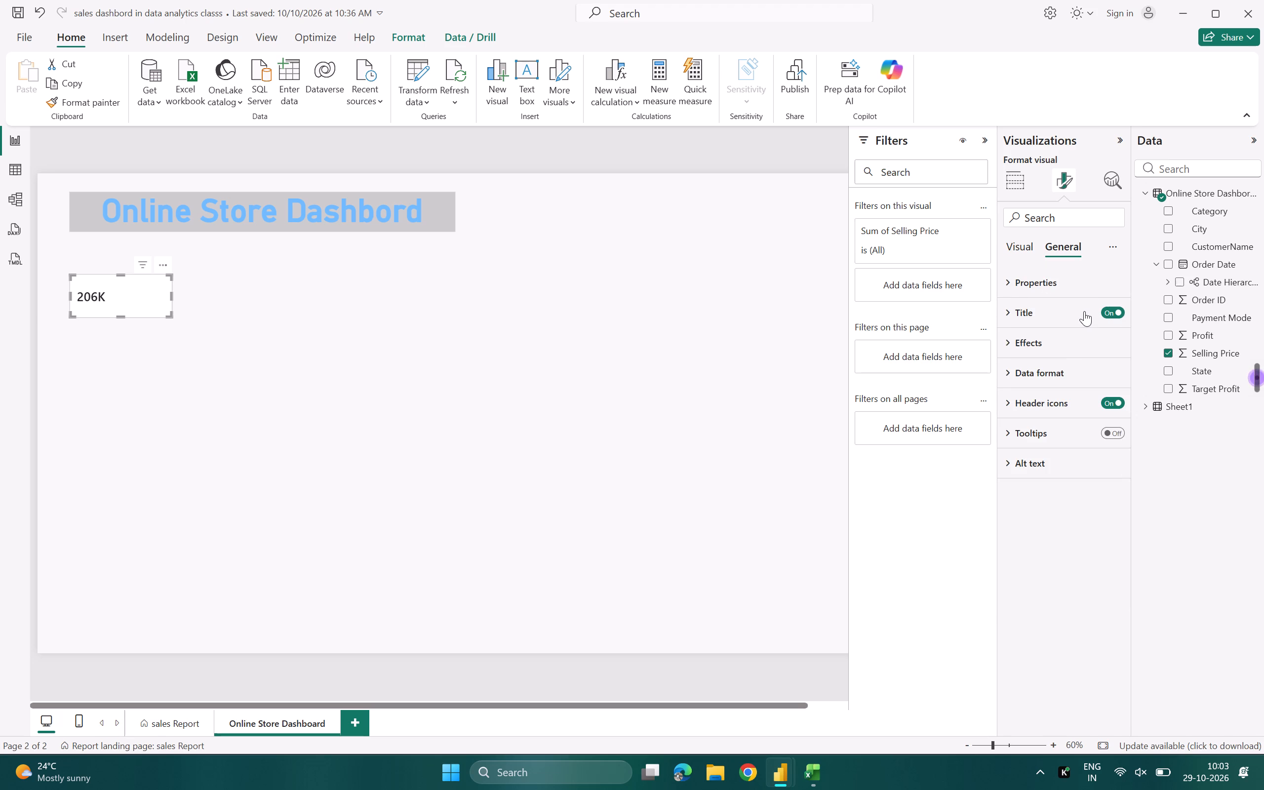
click(1083, 311)
click(1055, 381)
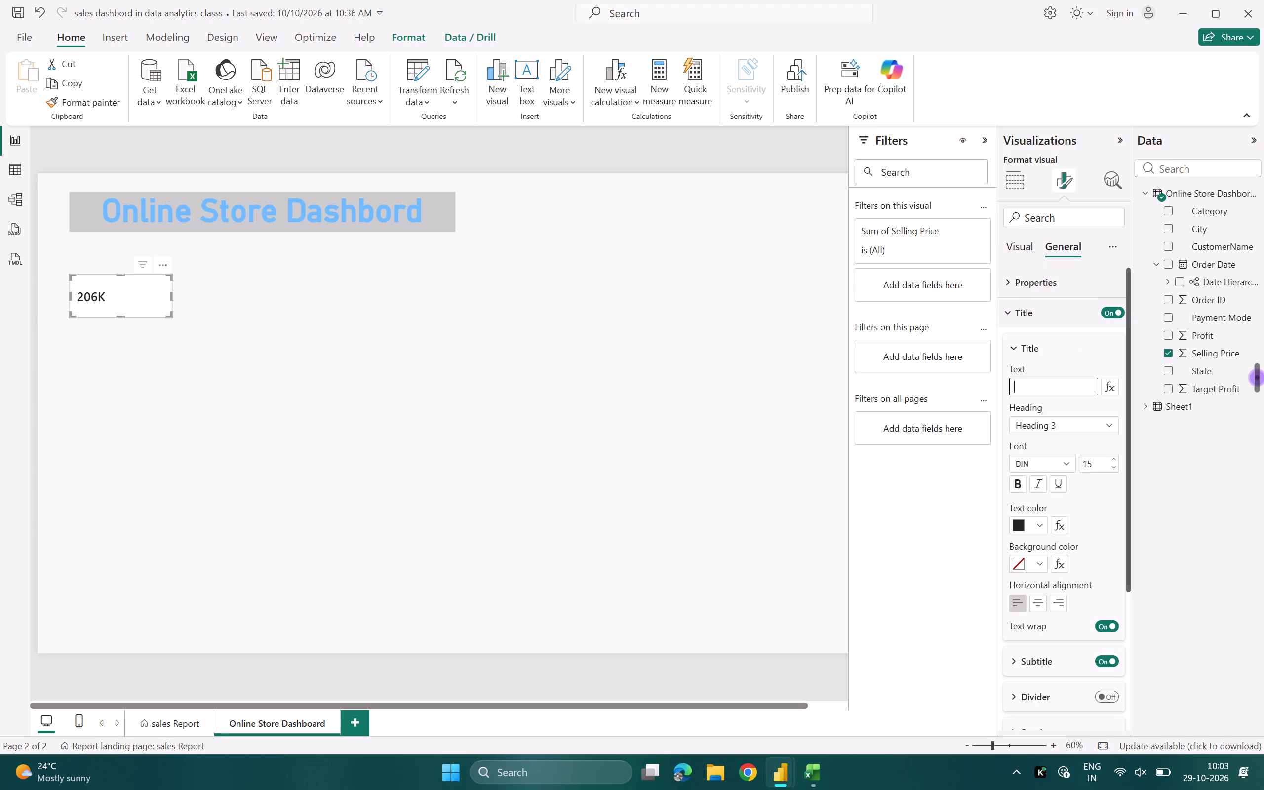
text(Totals)
key(BackSpace)
key(space)
text(Scales)
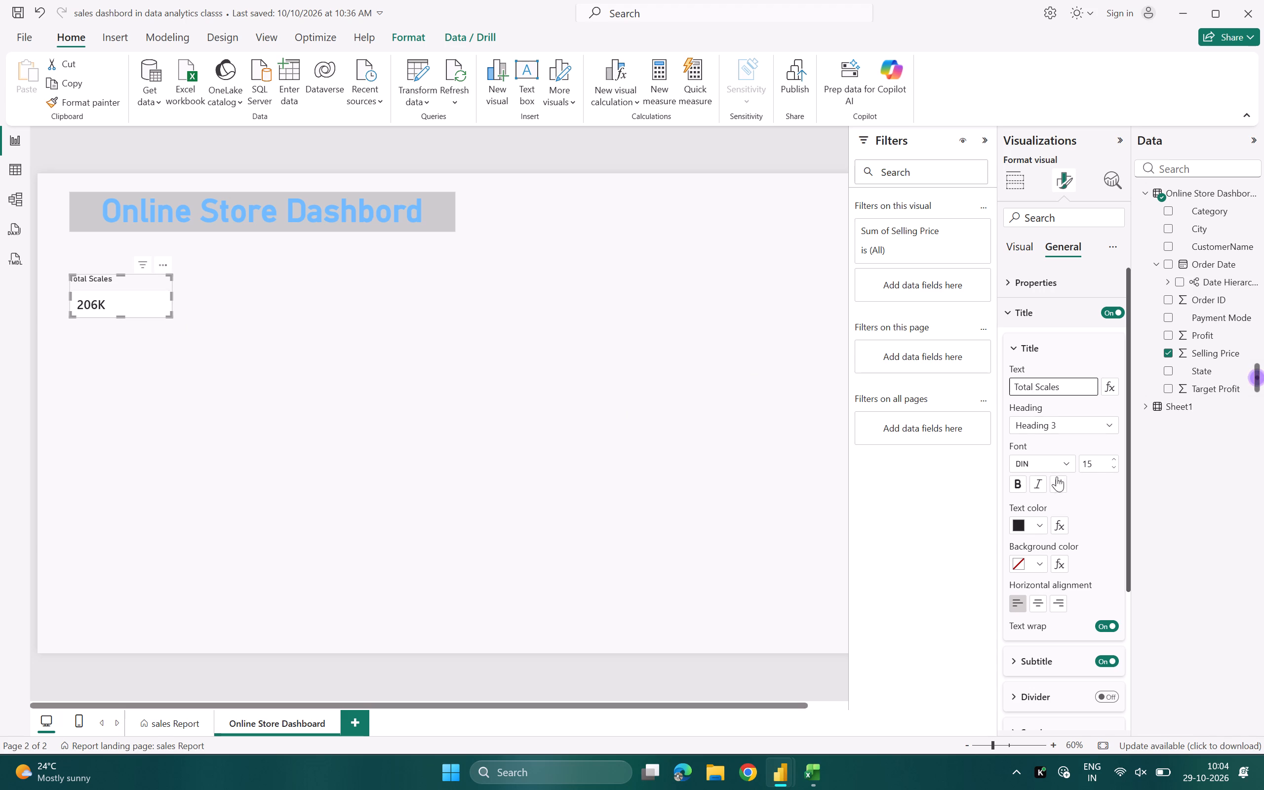
Give the card's title a dark gray background and white text.
click(1039, 562)
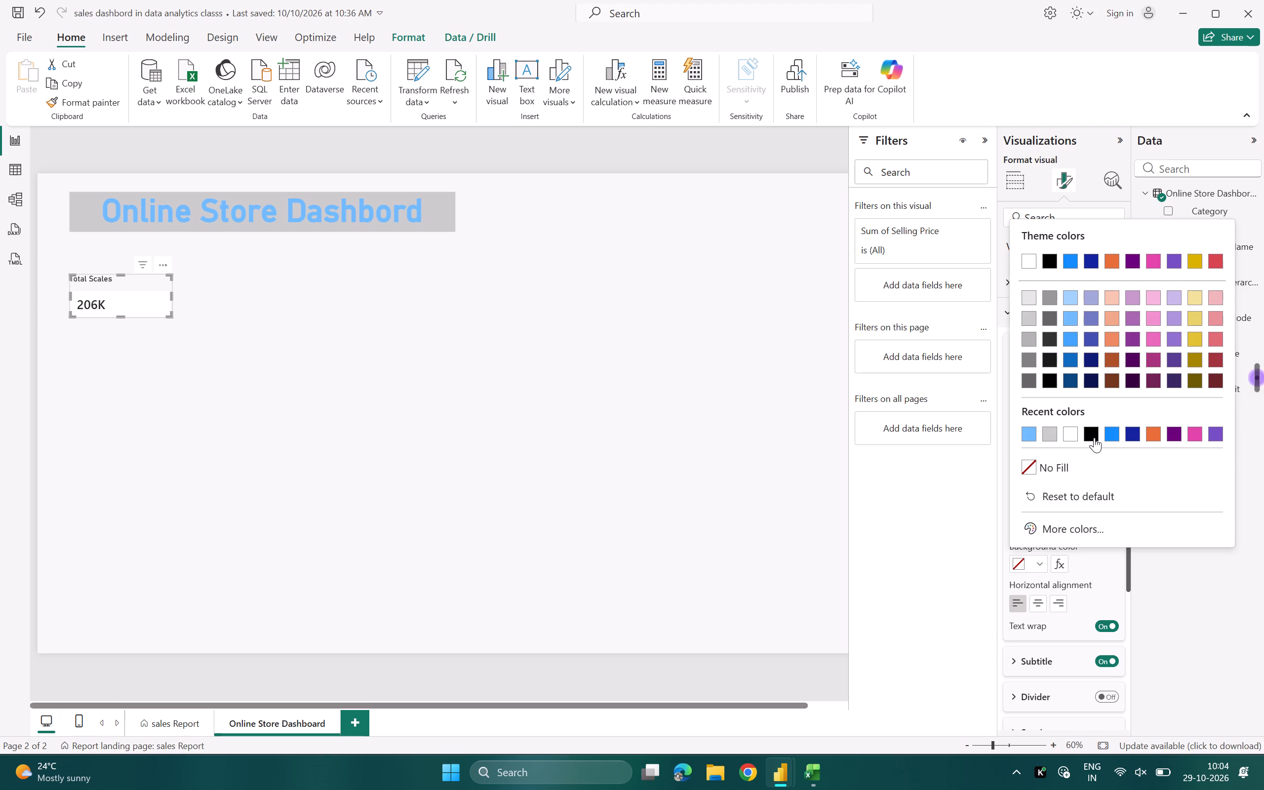
click(1049, 316)
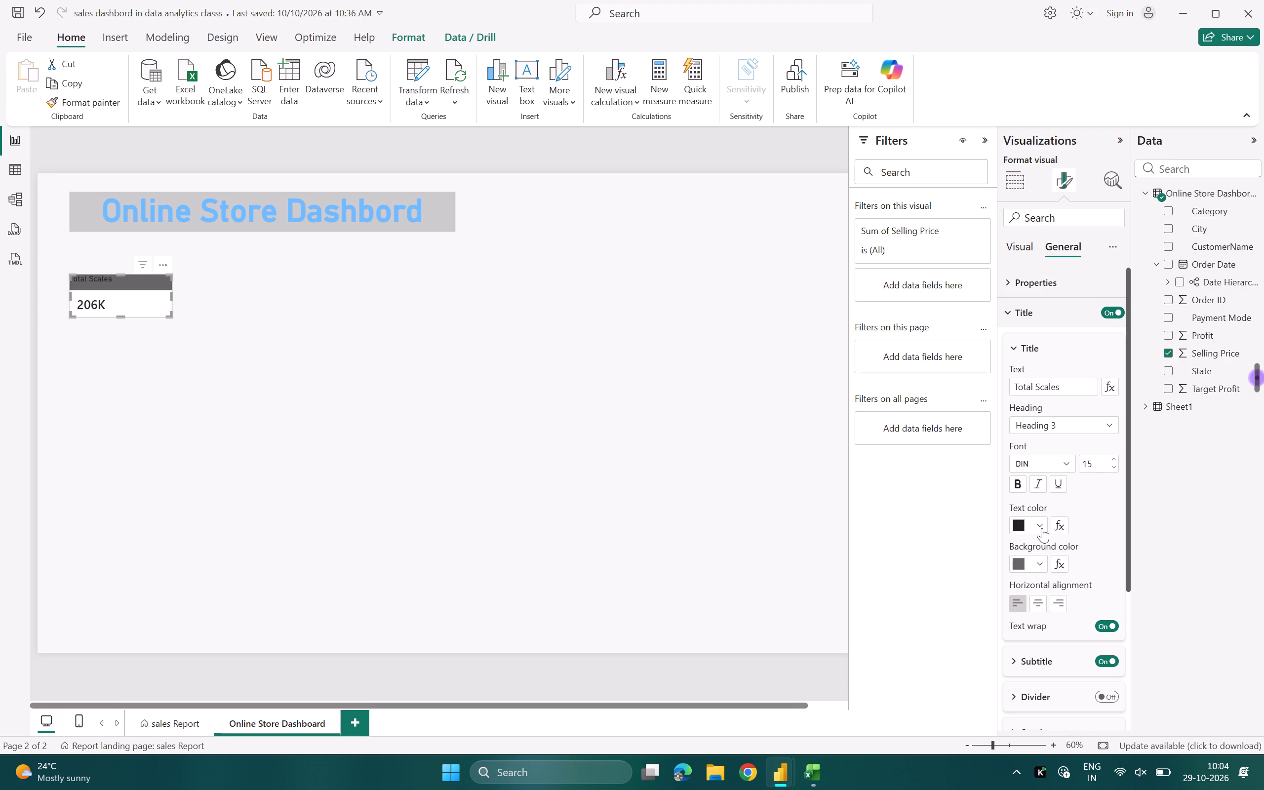
click(1042, 528)
click(1029, 255)
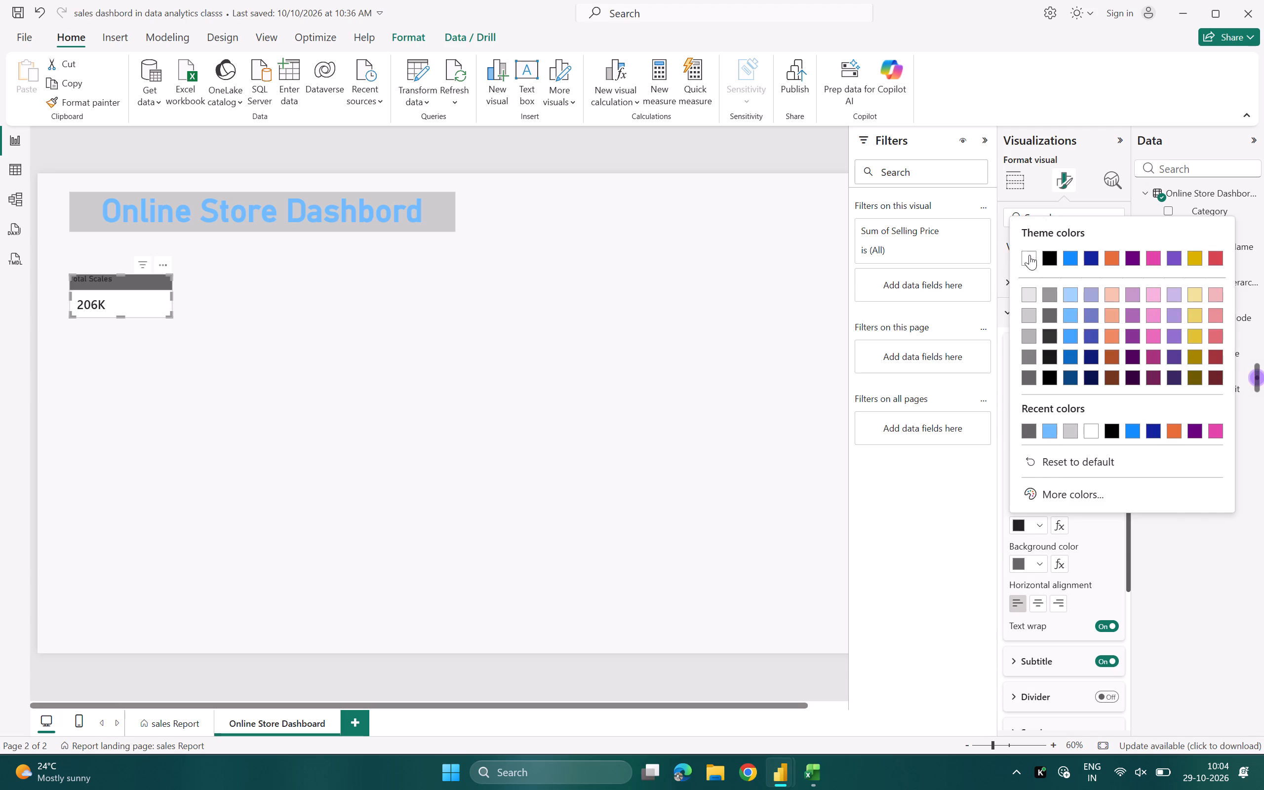
click(218, 432)
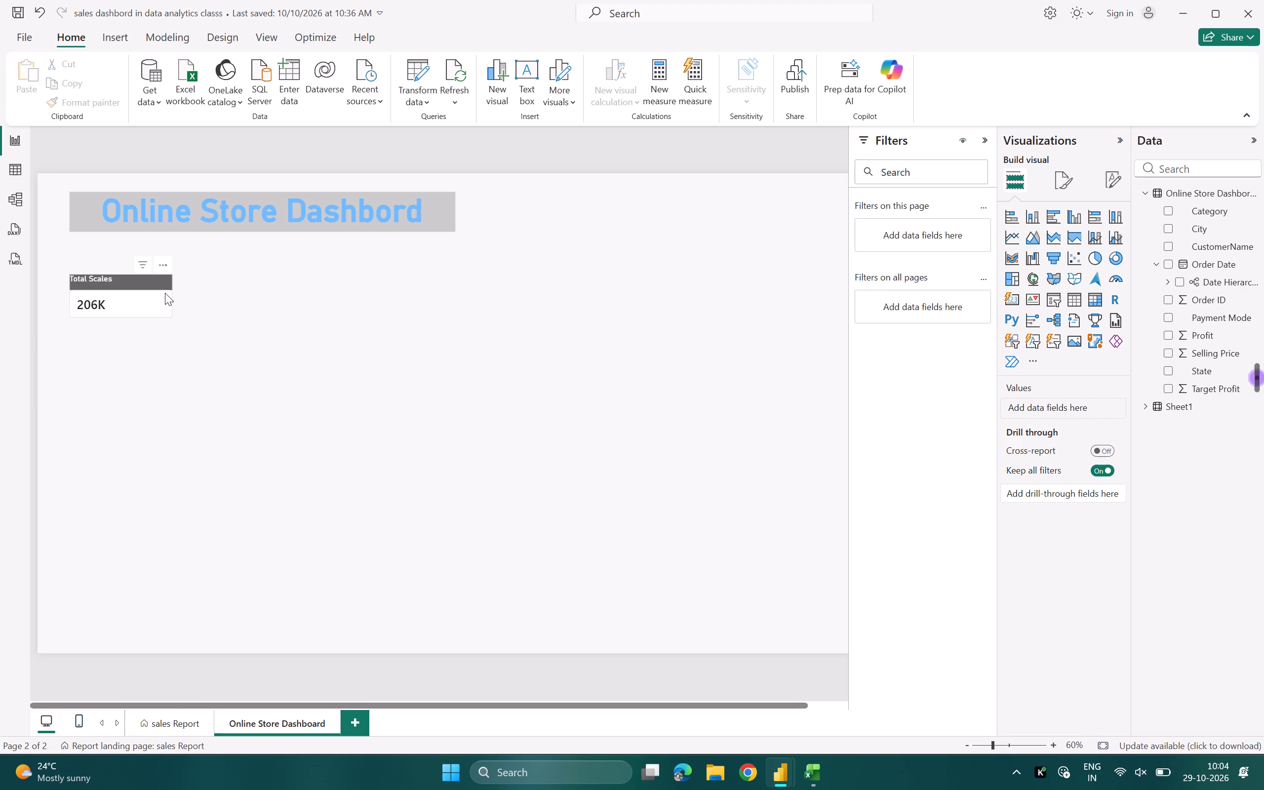
Center the "Total Scales" title horizontally on the card.
click(155, 298)
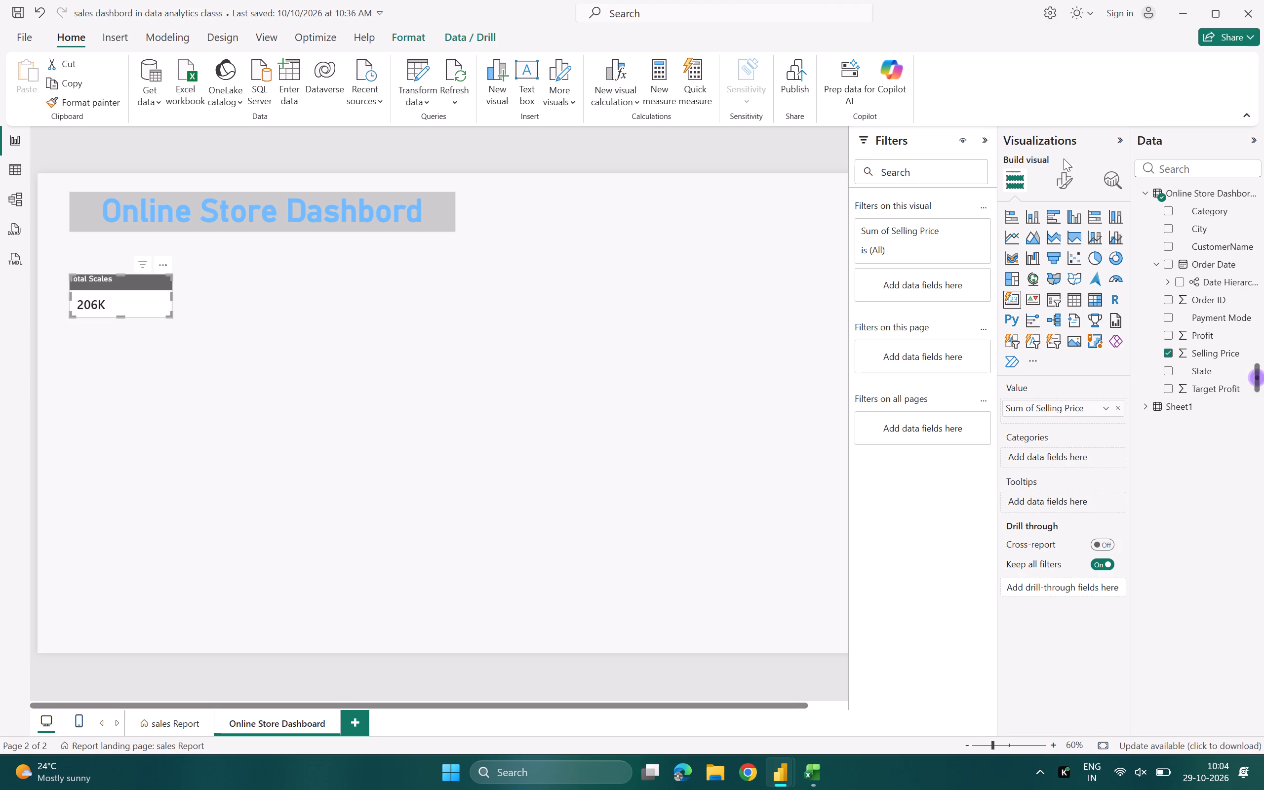
click(1059, 171)
click(1066, 243)
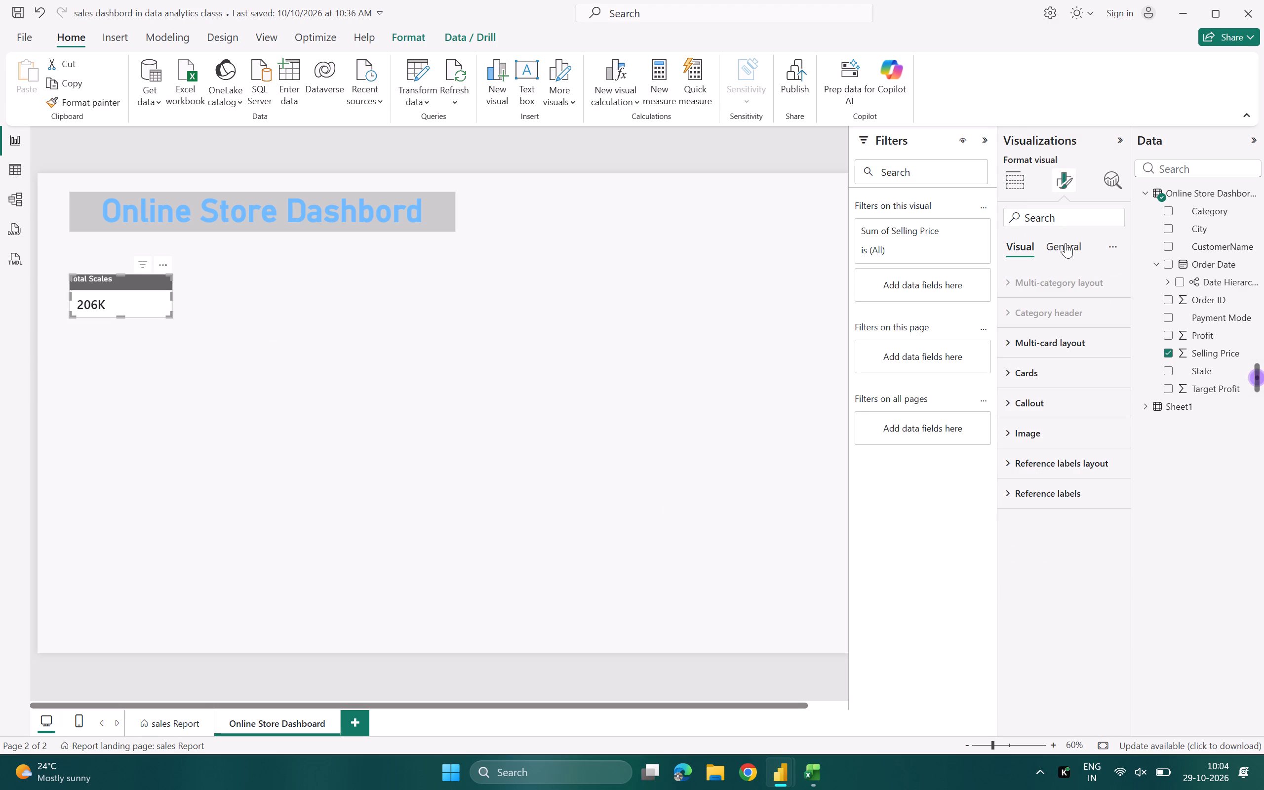
click(1048, 315)
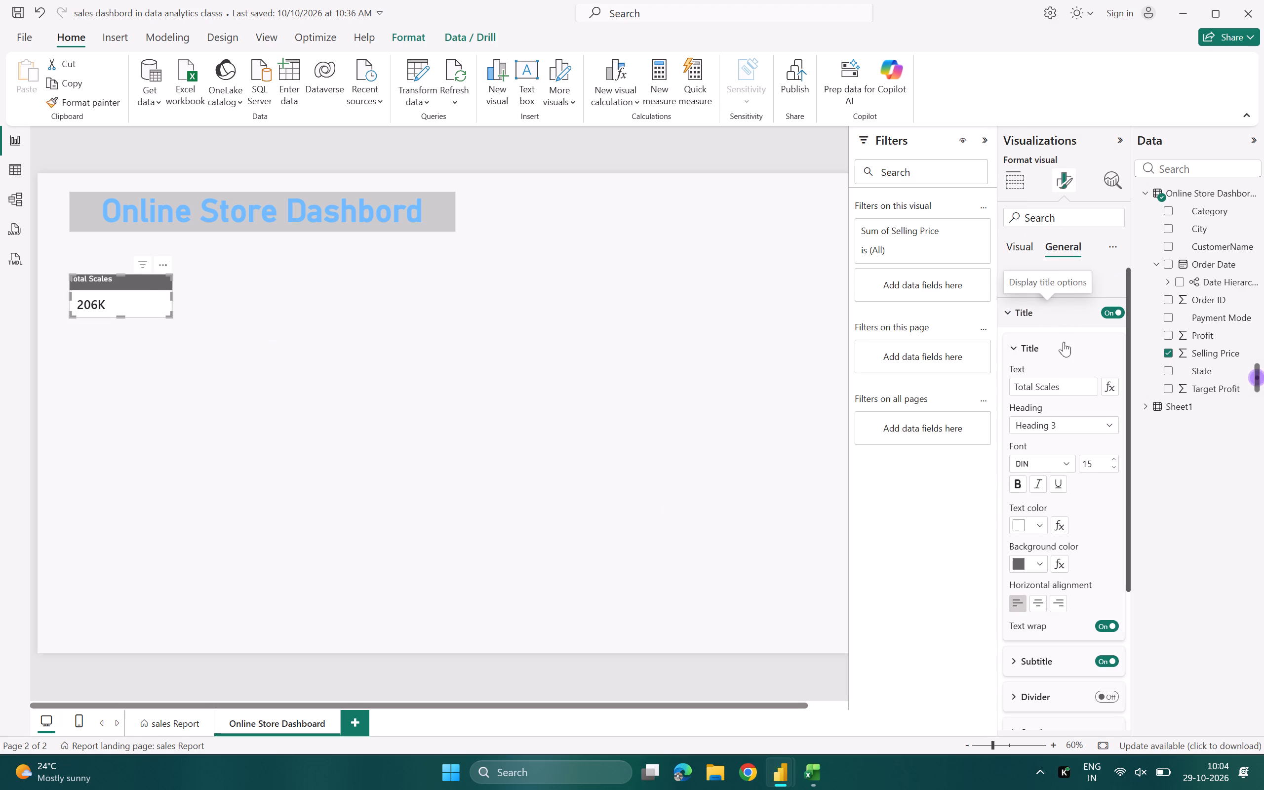
click(1035, 611)
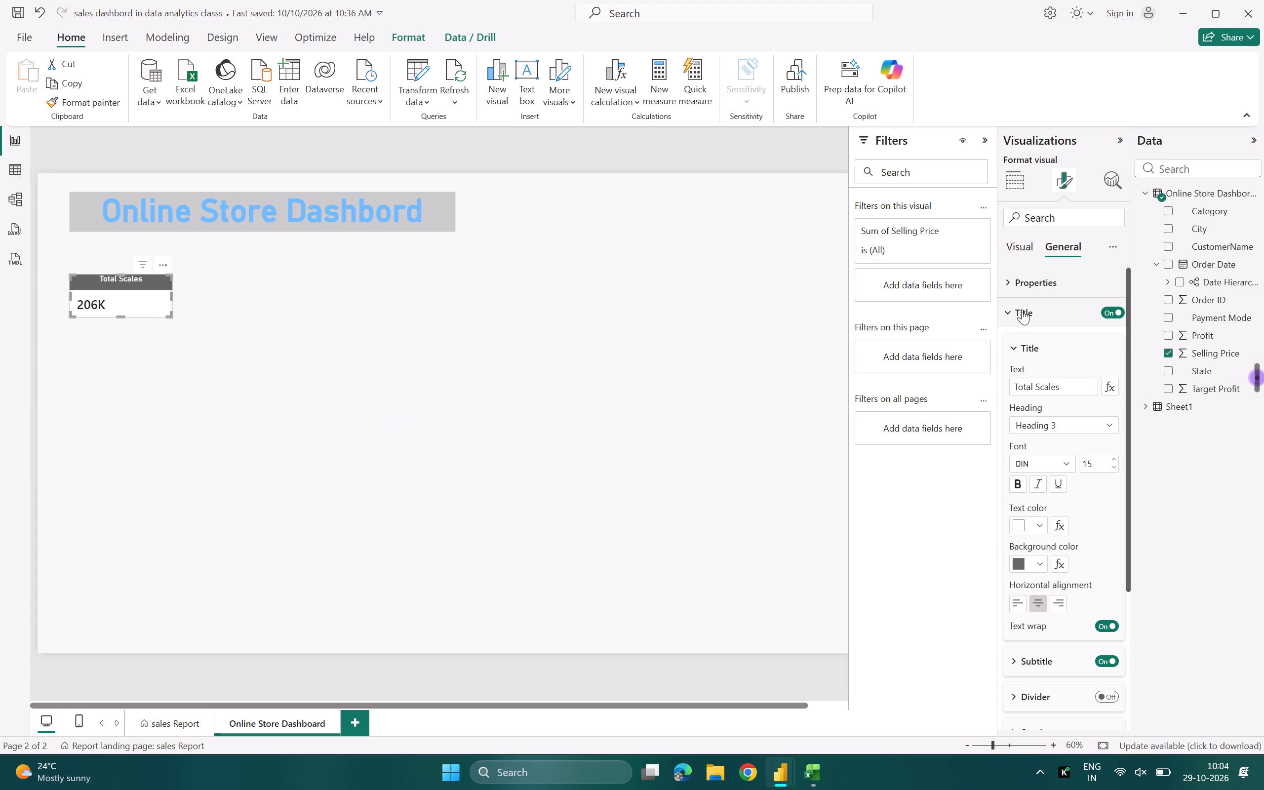
click(745, 404)
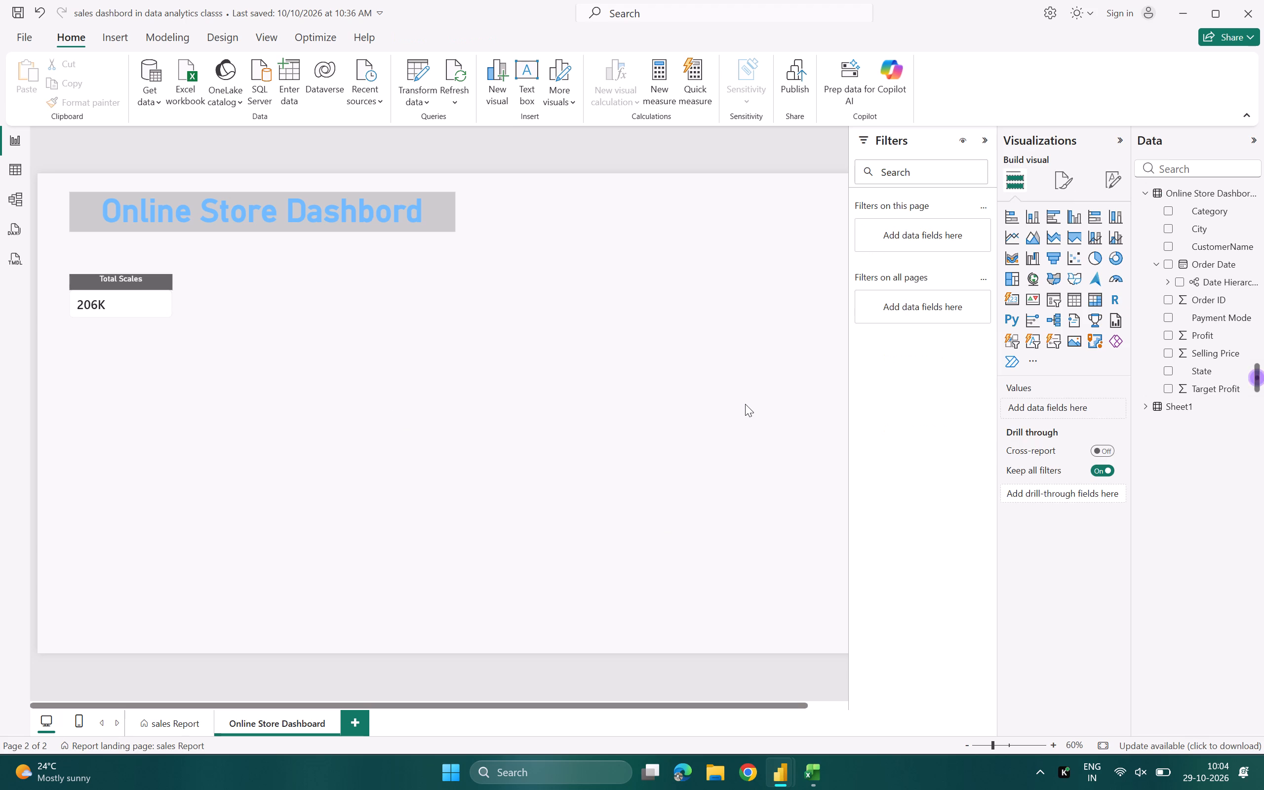
Examine the Total Scales card's Cards settings, its more-options list and the filters affecting it.
click(146, 313)
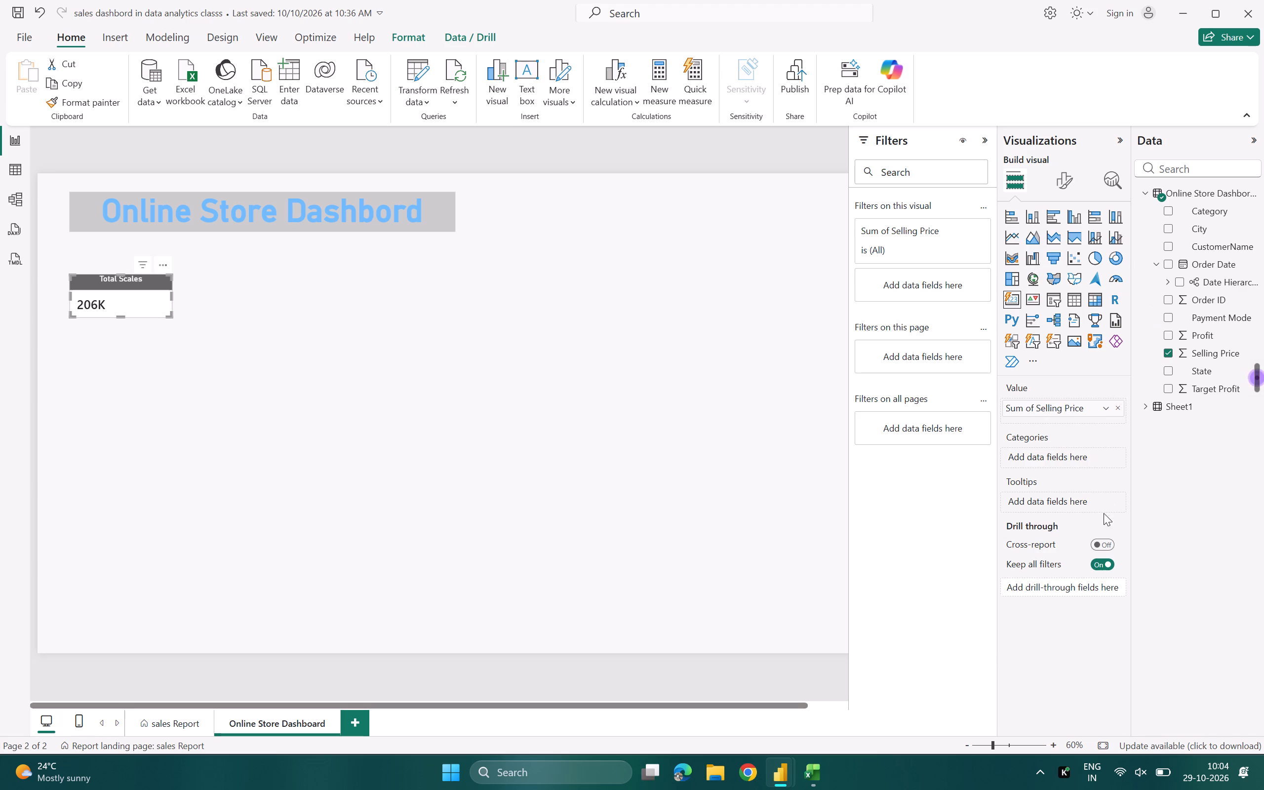
click(1064, 191)
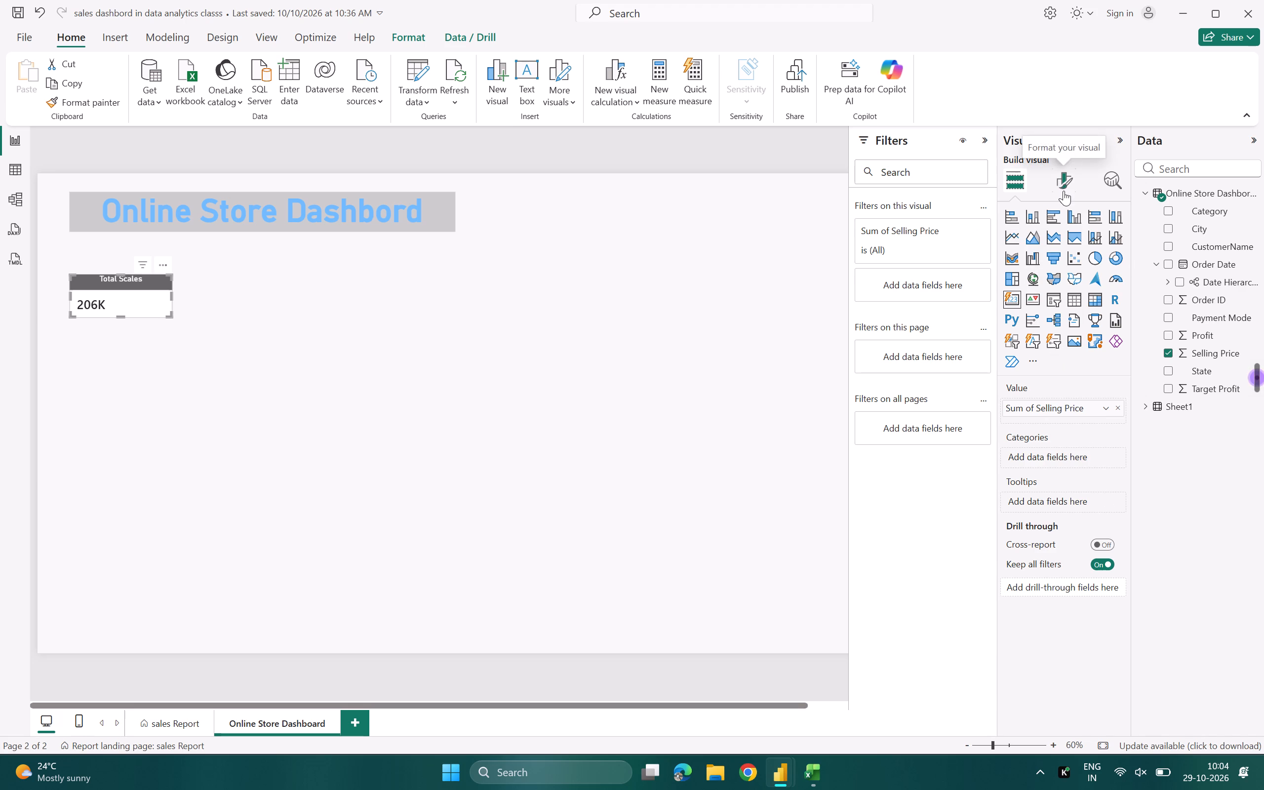
click(1043, 381)
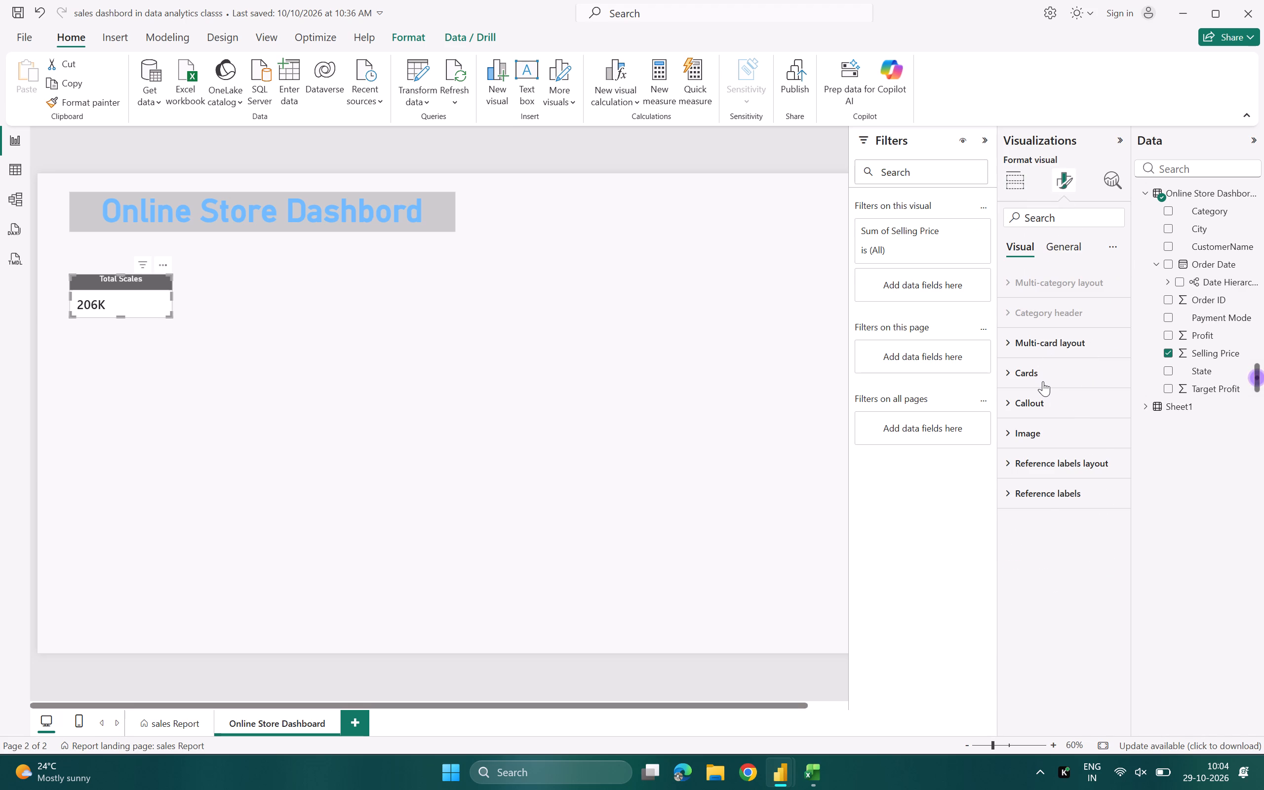
scroll(1094, 526, down, 1)
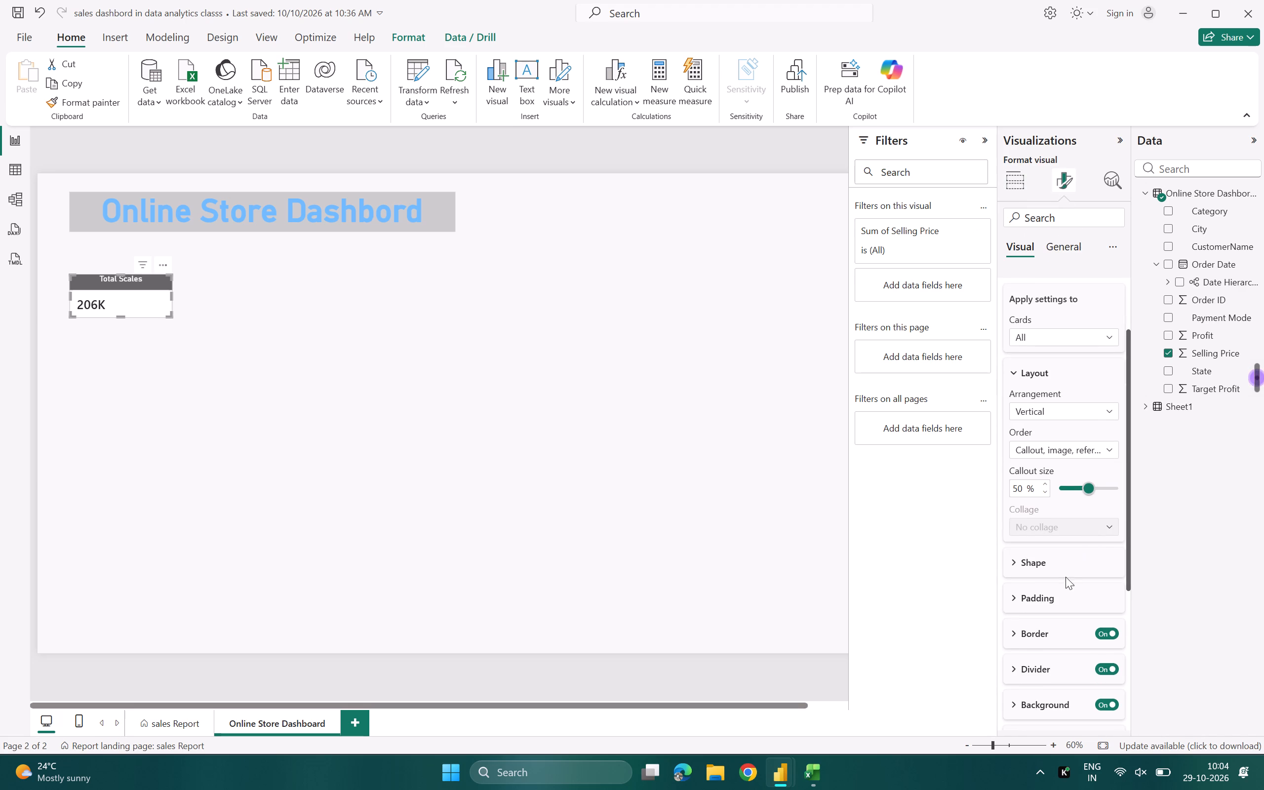
scroll(1063, 592, down, 3)
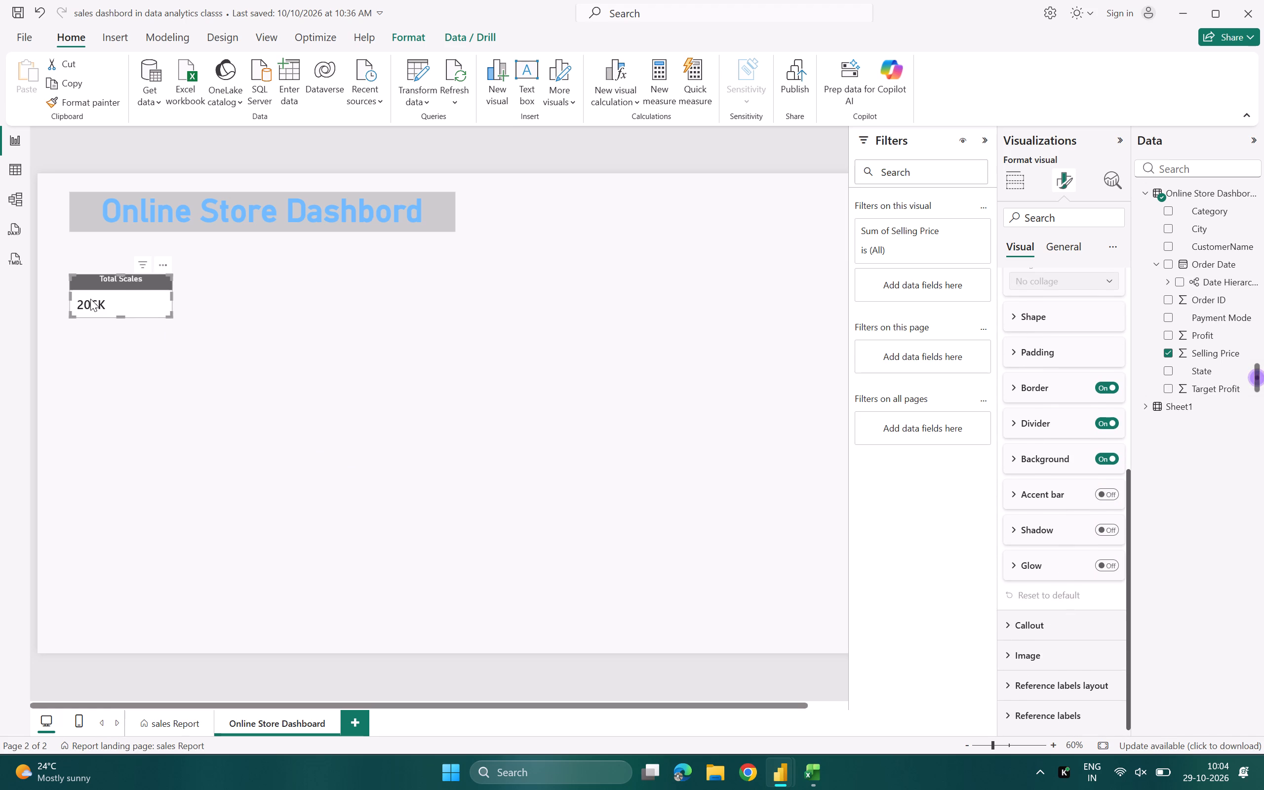
click(166, 268)
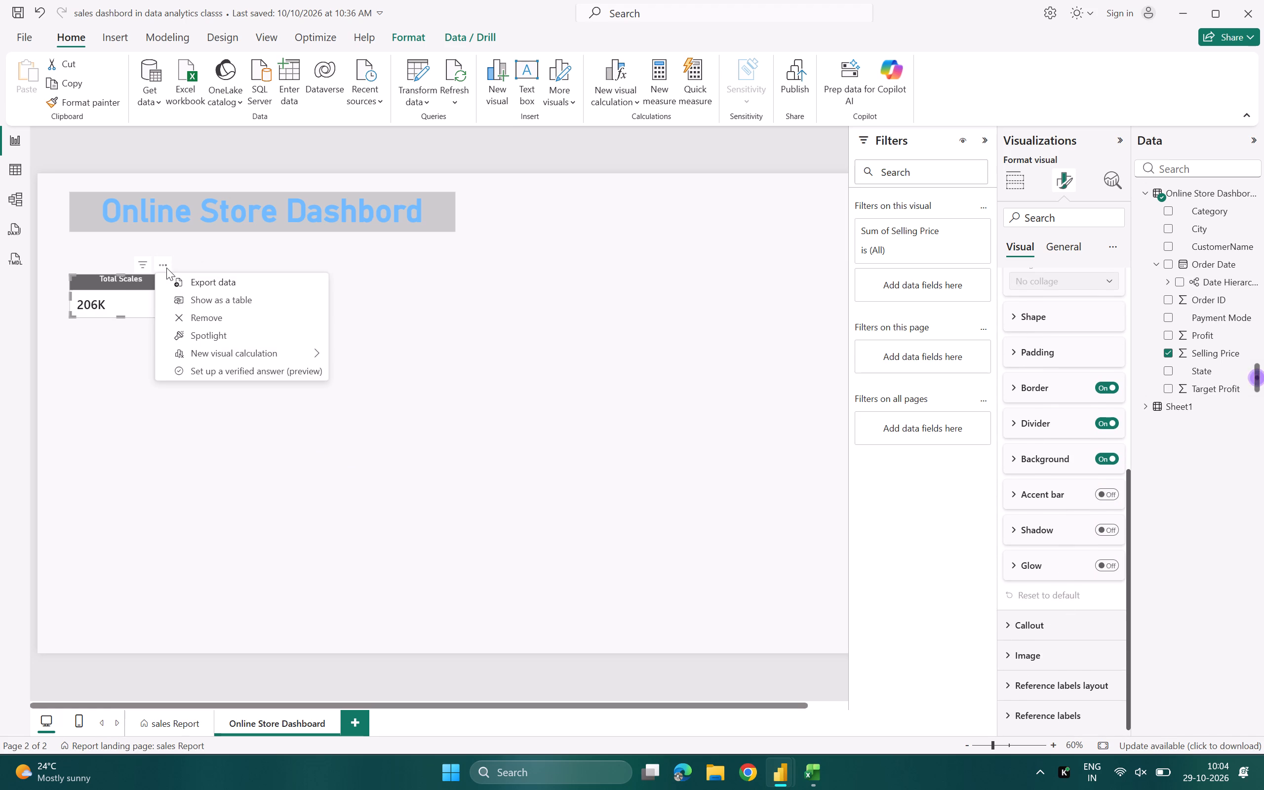
click(148, 265)
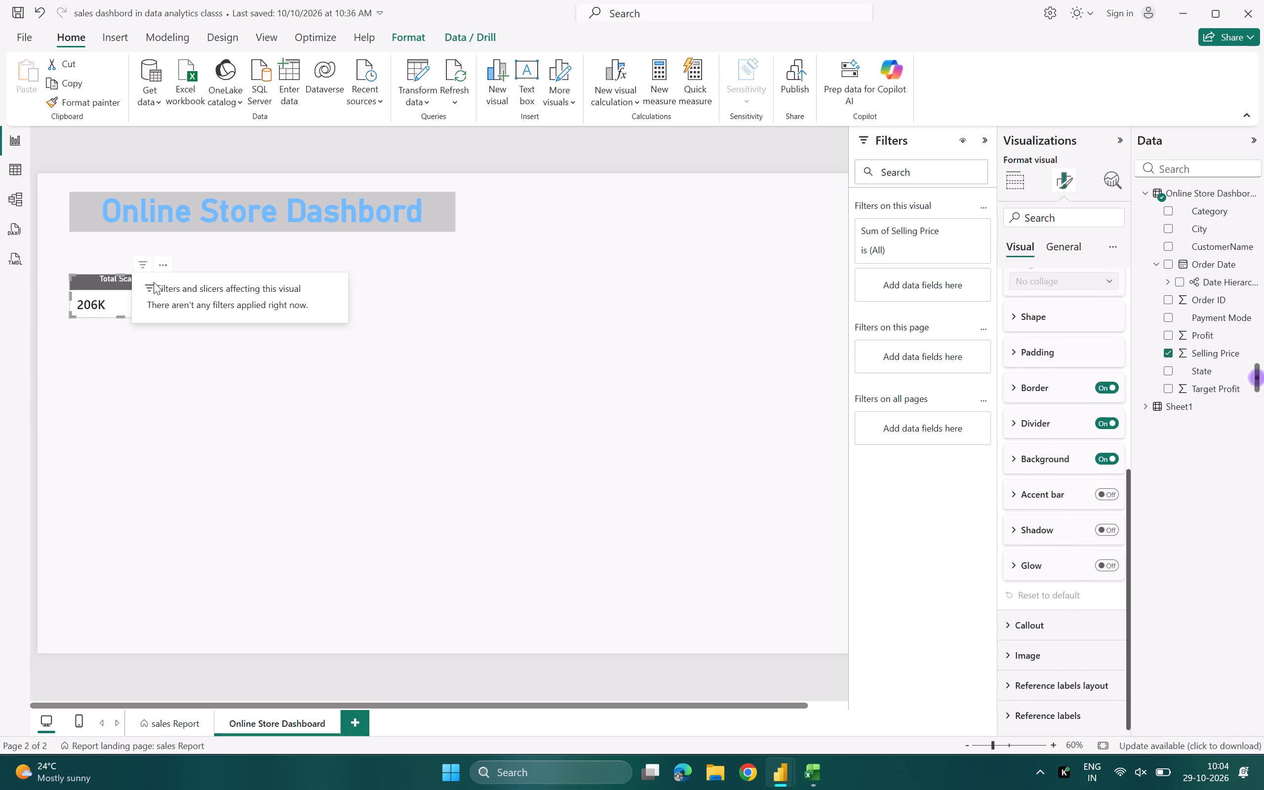
click(118, 310)
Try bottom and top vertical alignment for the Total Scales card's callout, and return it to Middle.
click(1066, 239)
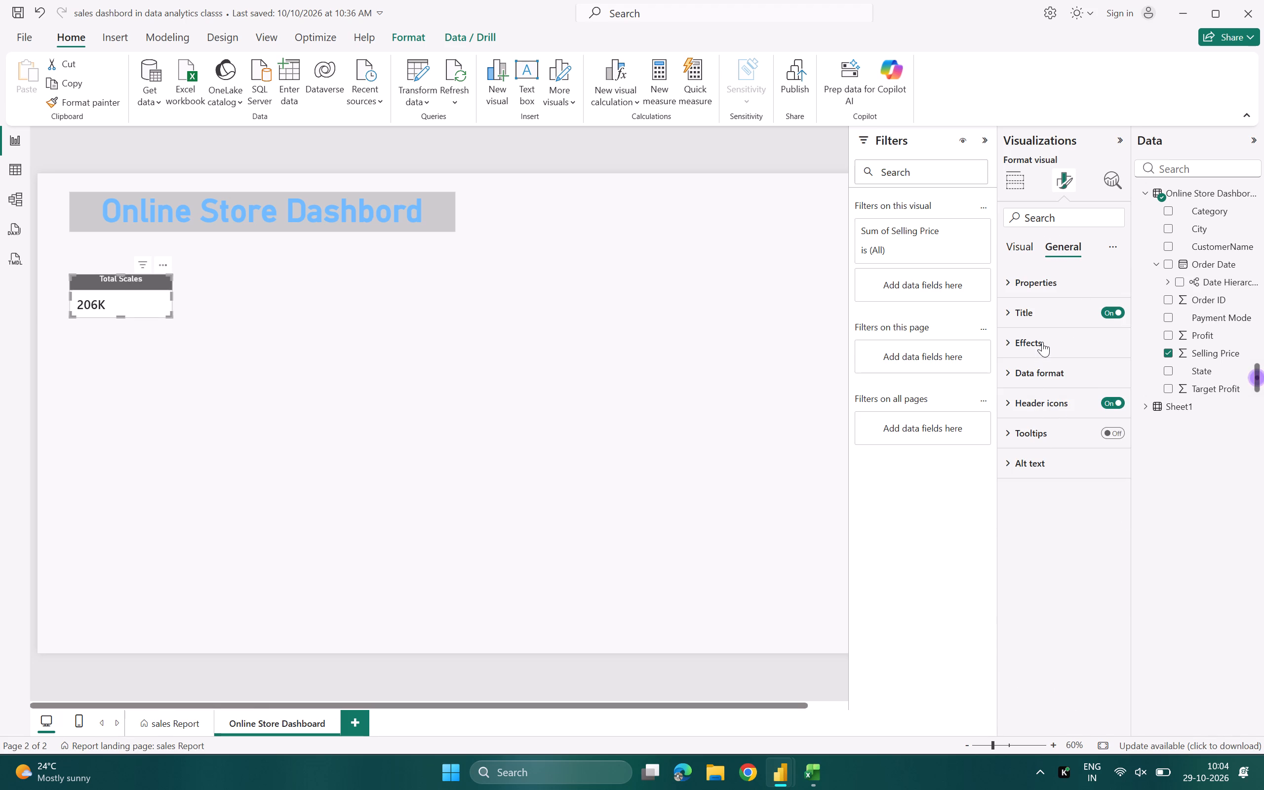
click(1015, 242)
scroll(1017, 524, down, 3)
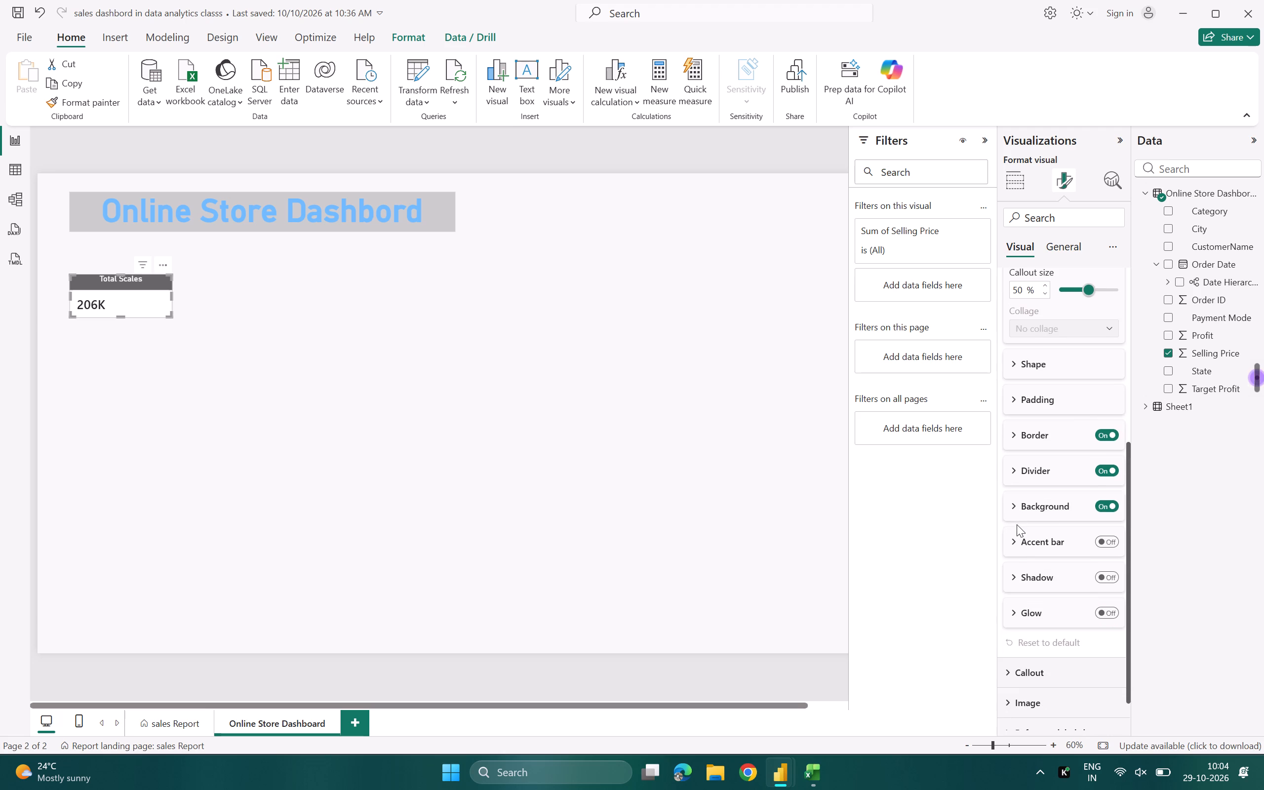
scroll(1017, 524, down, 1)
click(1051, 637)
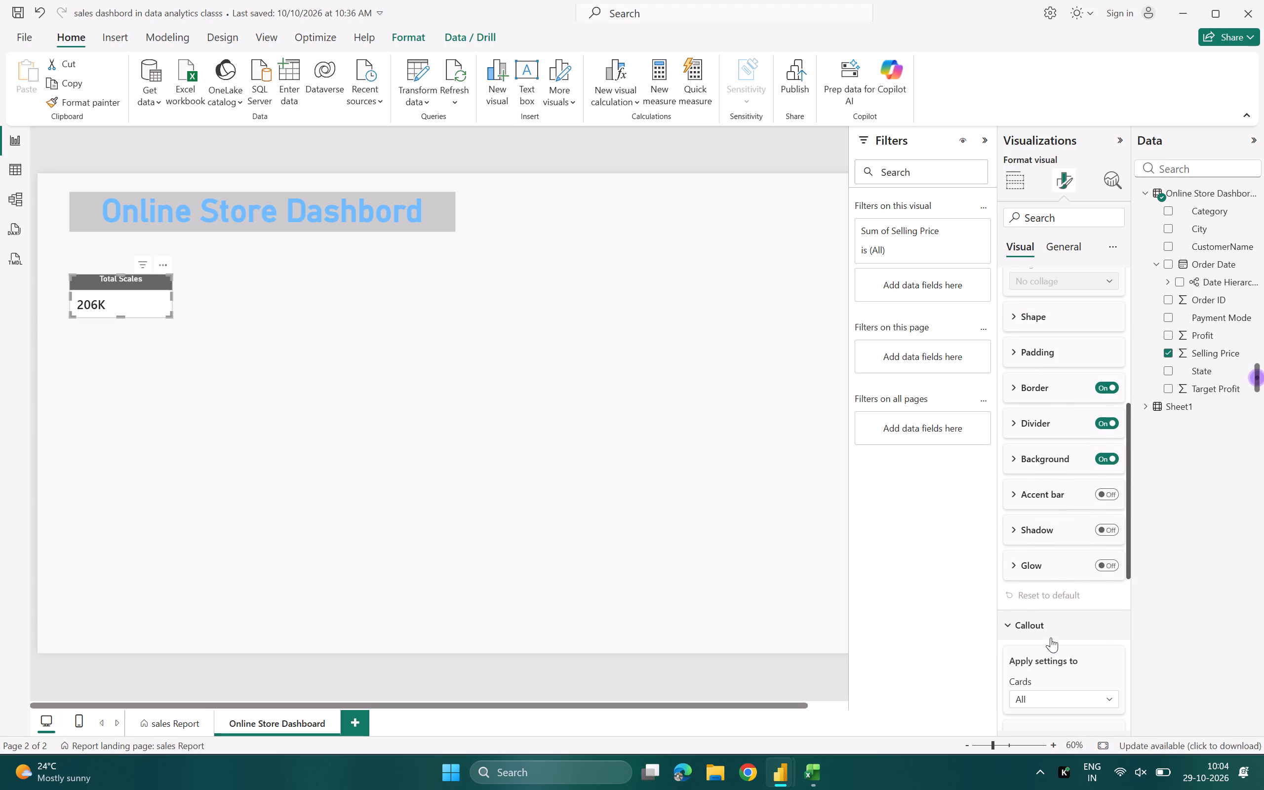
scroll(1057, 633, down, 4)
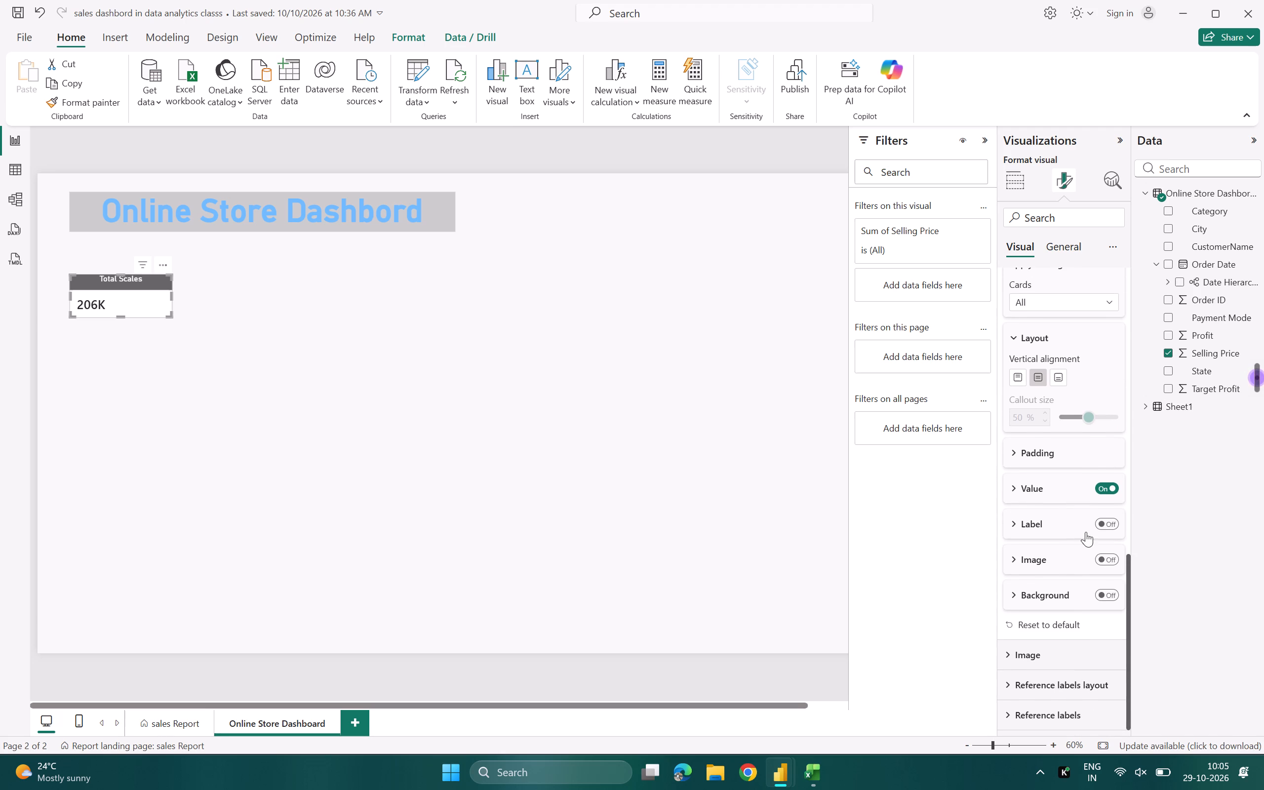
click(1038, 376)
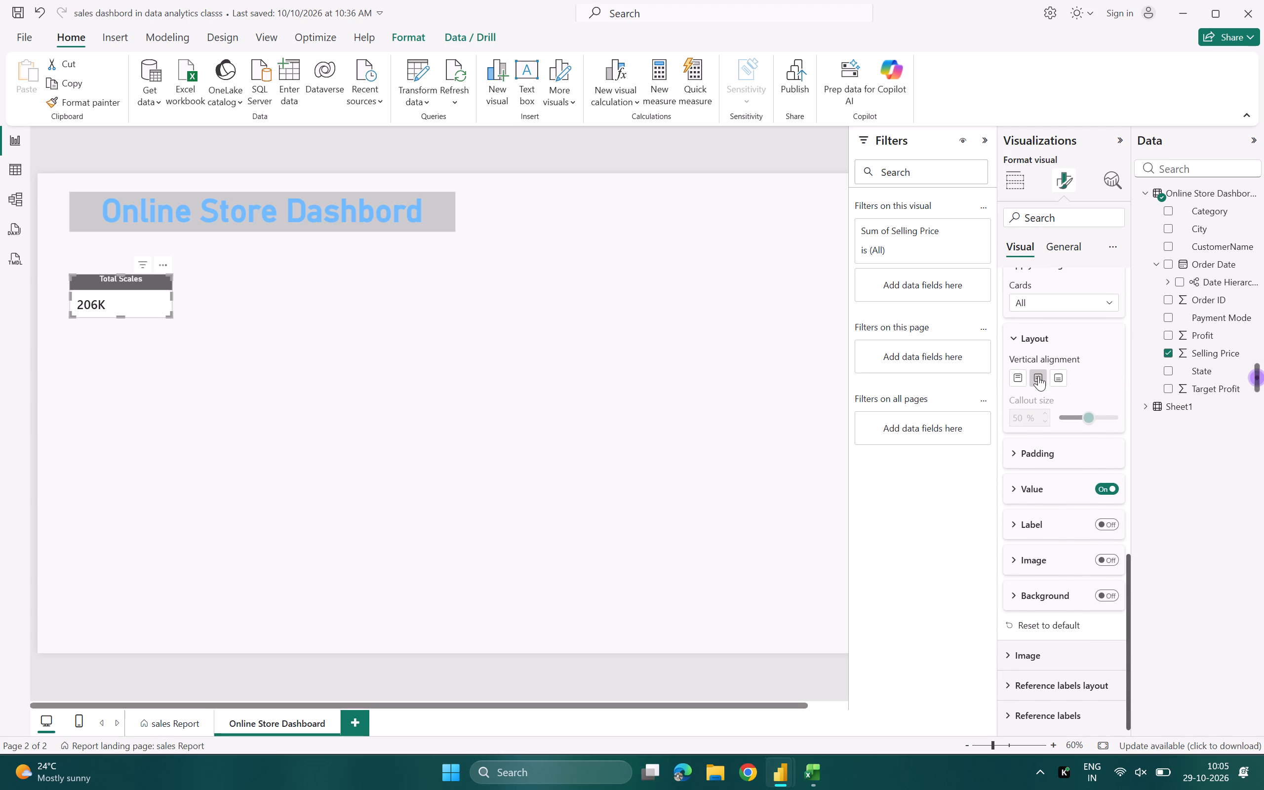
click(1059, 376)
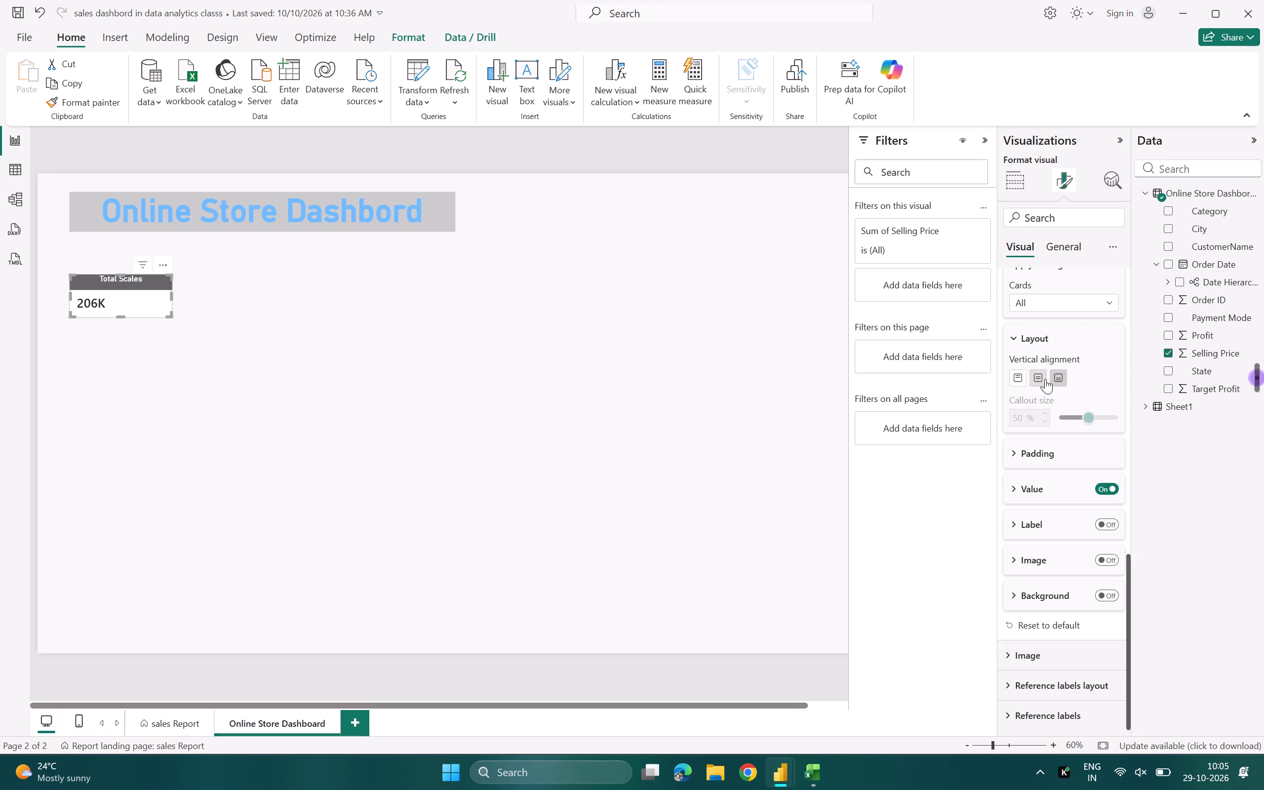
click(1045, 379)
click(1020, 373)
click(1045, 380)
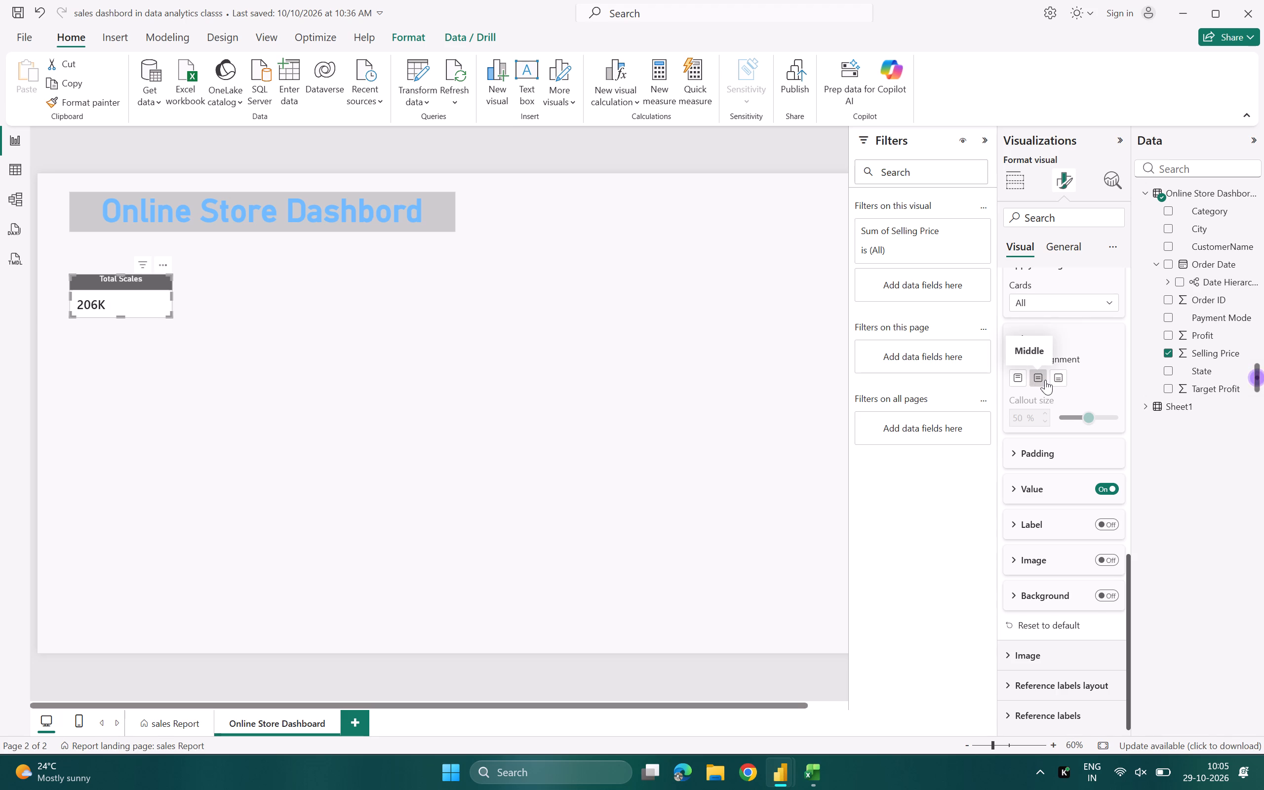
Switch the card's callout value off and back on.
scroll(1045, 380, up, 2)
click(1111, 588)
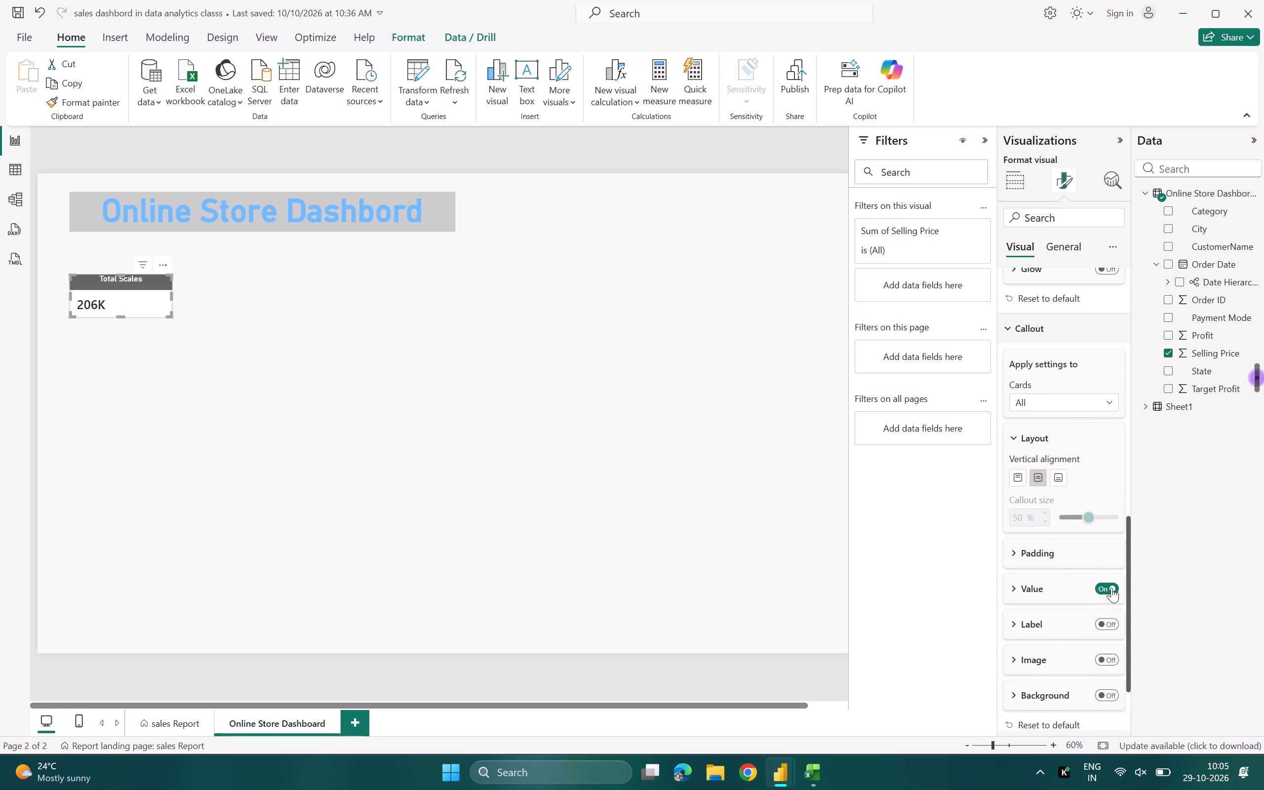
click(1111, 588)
Center the Total Scales card's callout value horizontally.
scroll(1111, 588, down, 1)
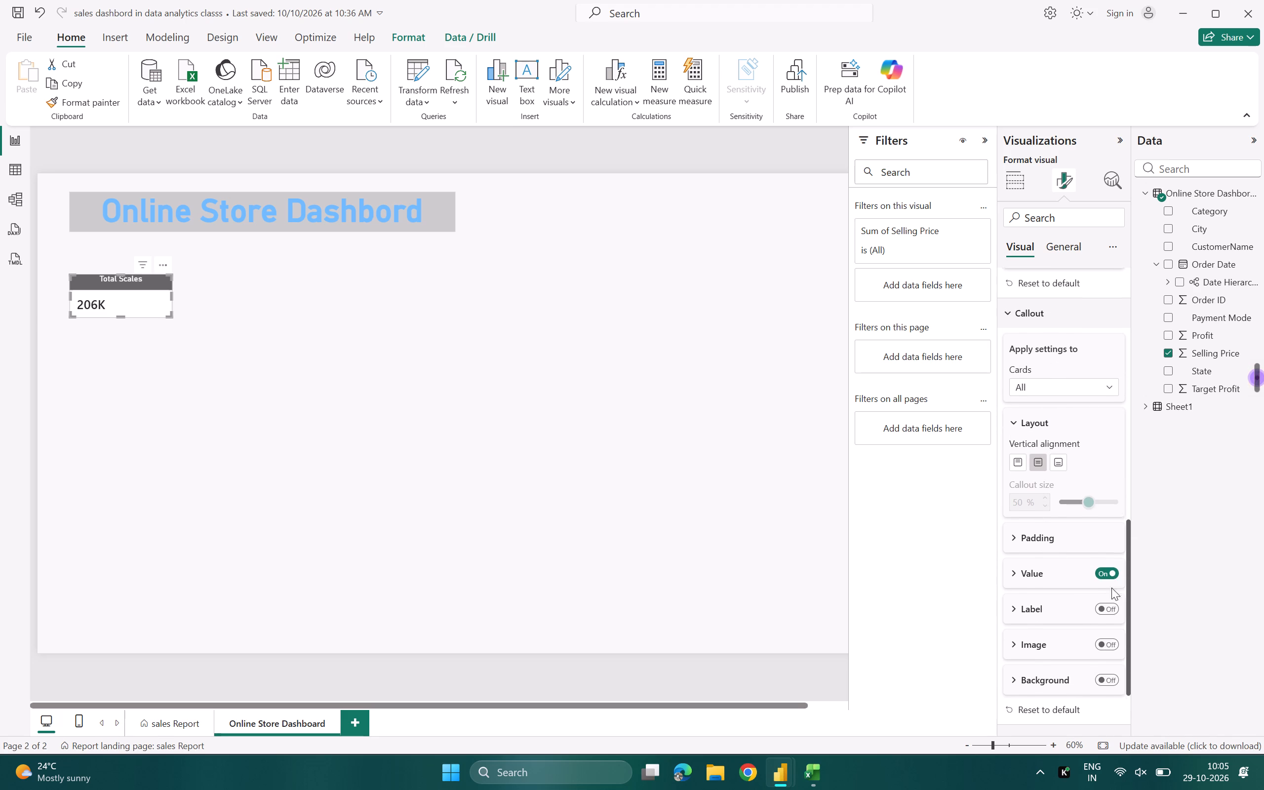
scroll(1111, 588, down, 1)
click(1053, 543)
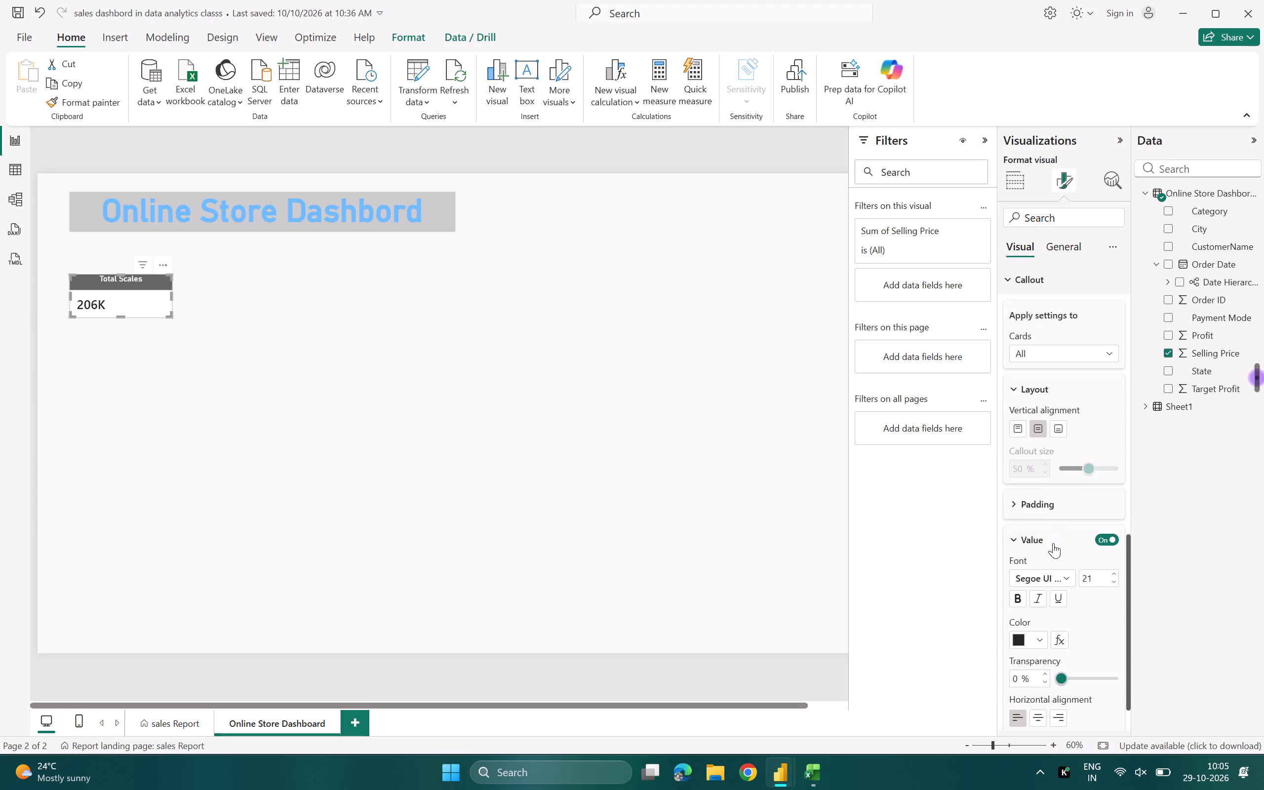
scroll(1053, 543, down, 1)
click(1047, 605)
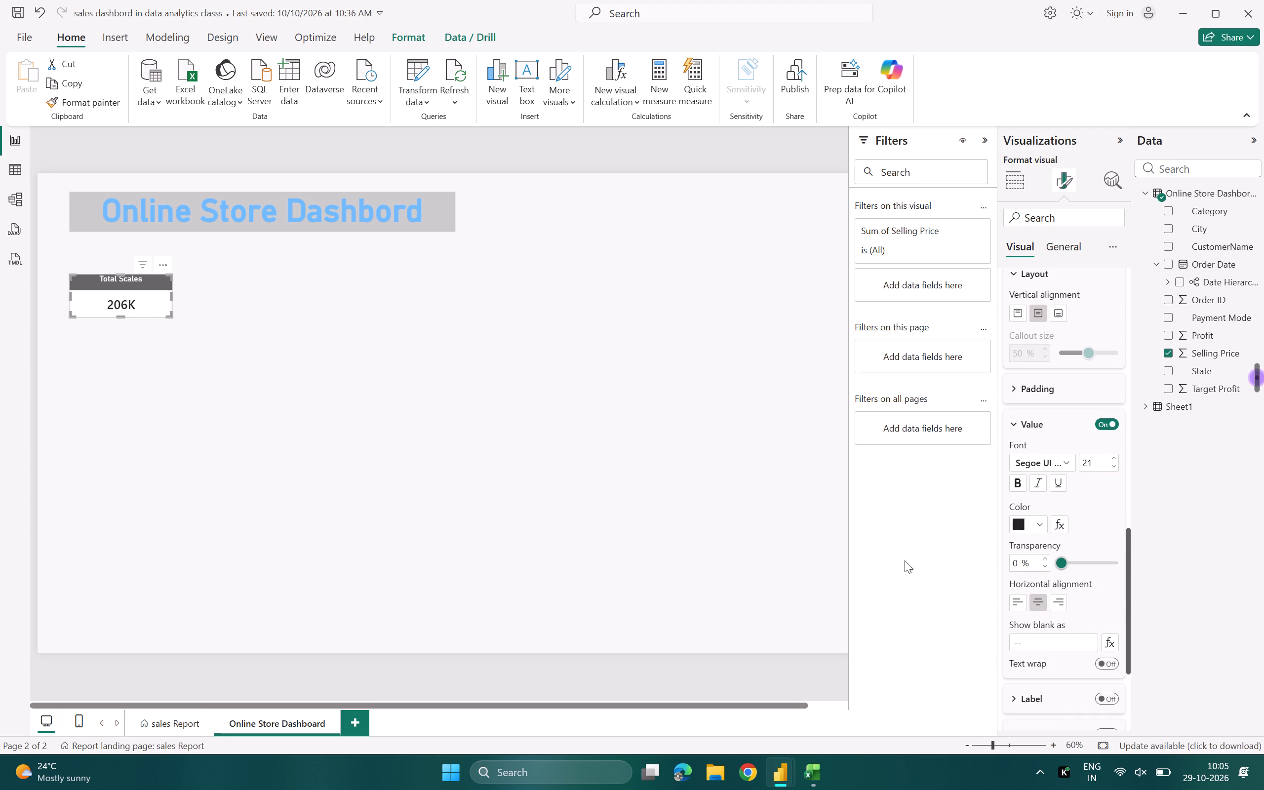
Enlarge the Total Scales card slightly in width and height from its lower corner.
click(169, 342)
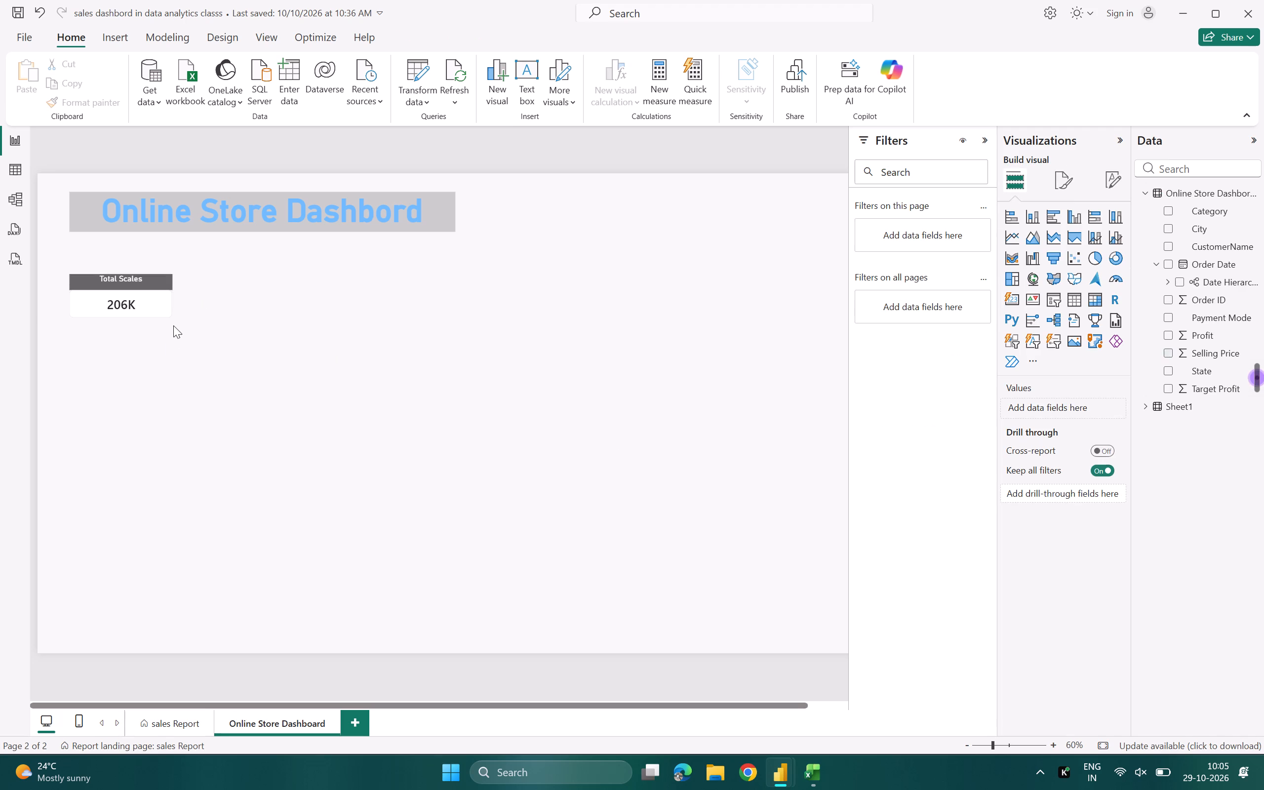
click(167, 315)
drag(169, 316, 179, 325)
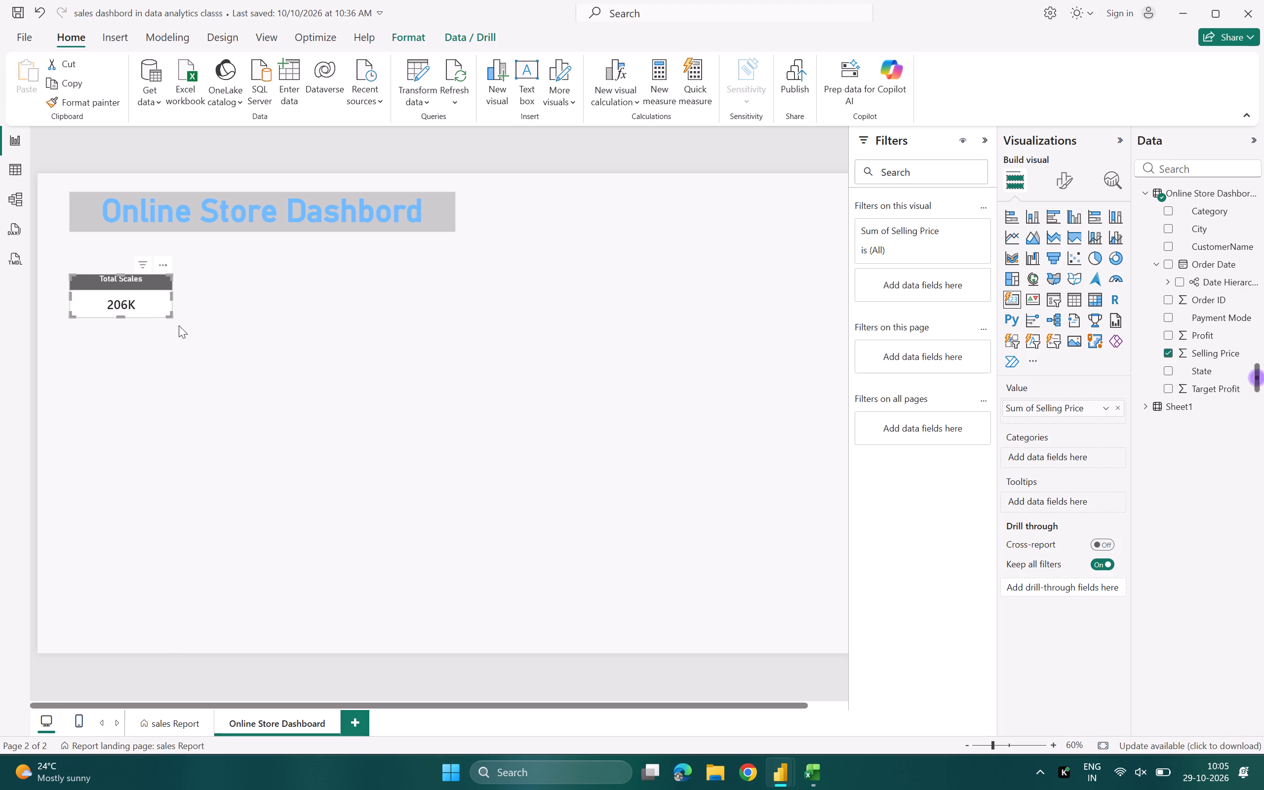
drag(179, 325, 181, 320)
Make two copies of the Total Scales card and spread them out beside the original, below the page title.
click(165, 306)
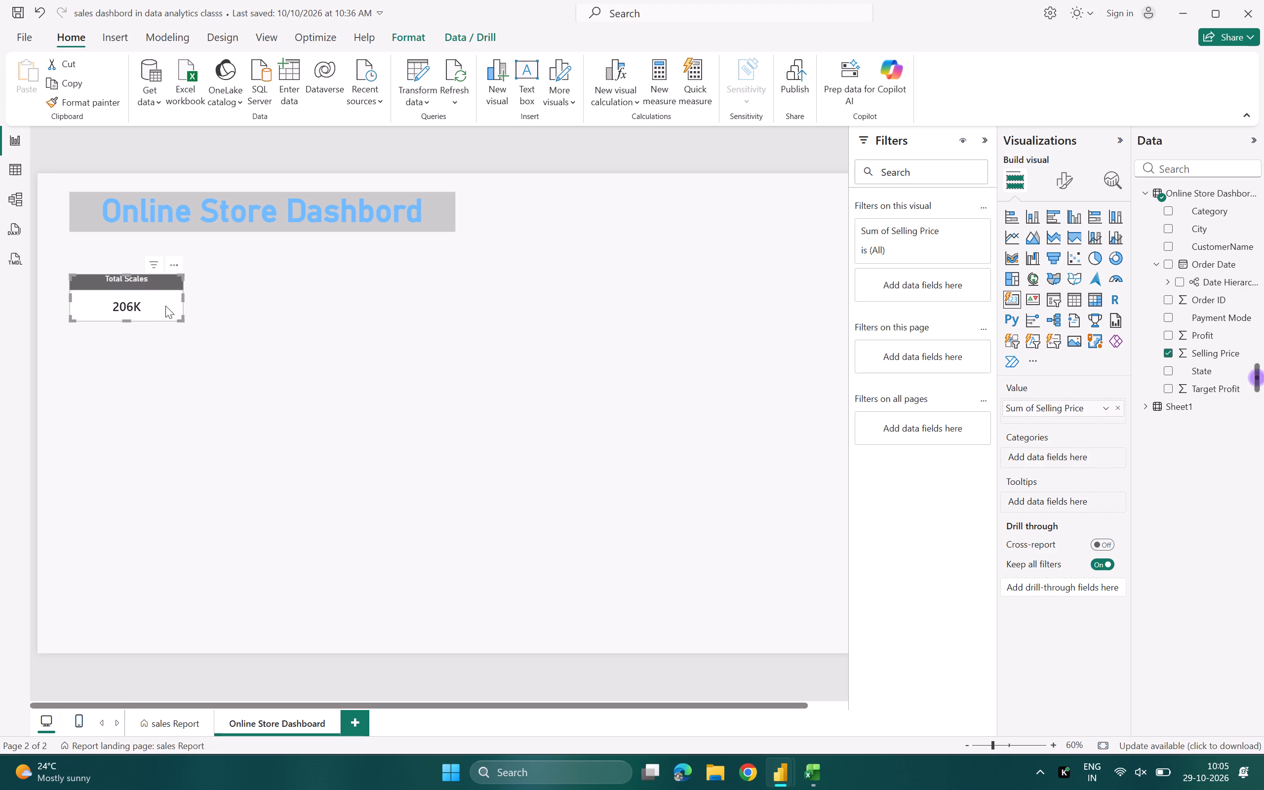
key(ctrl+c)
key(ctrl+v)
key(ctrl+v)
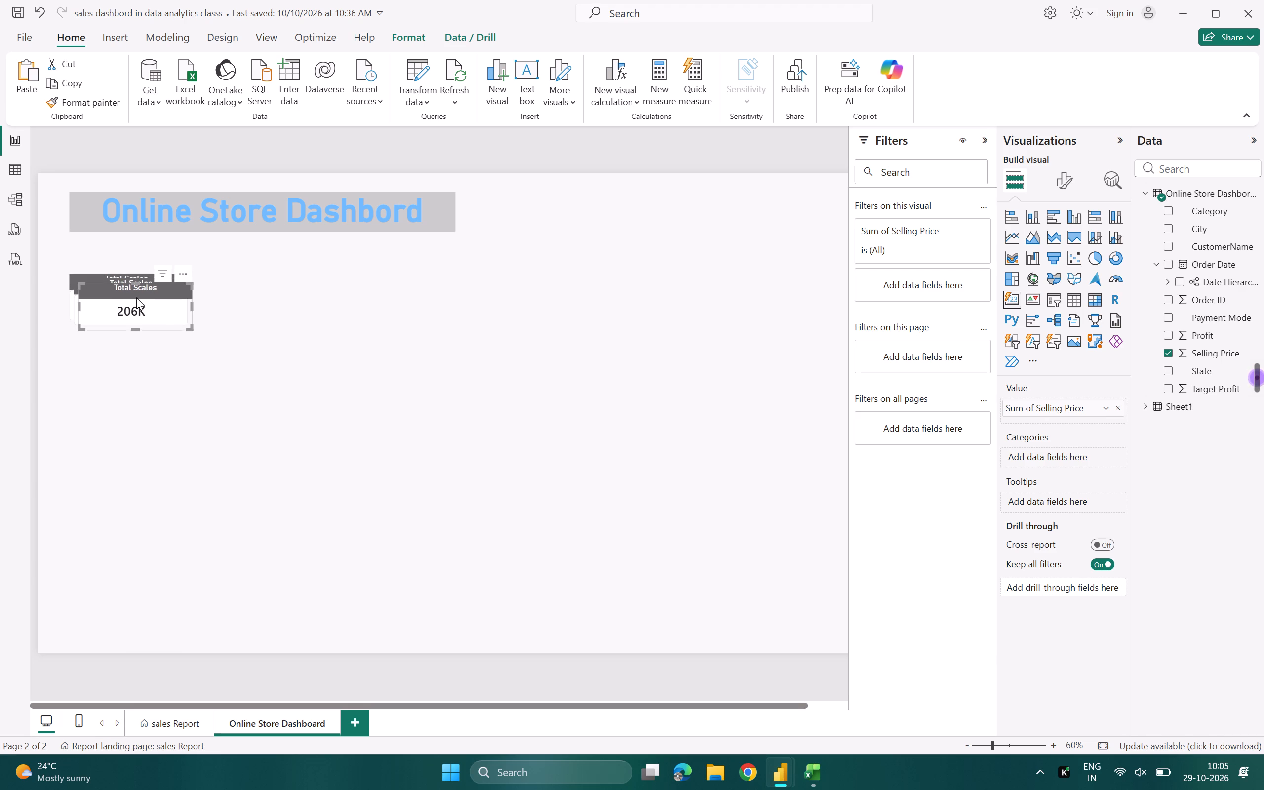
drag(134, 302, 356, 268)
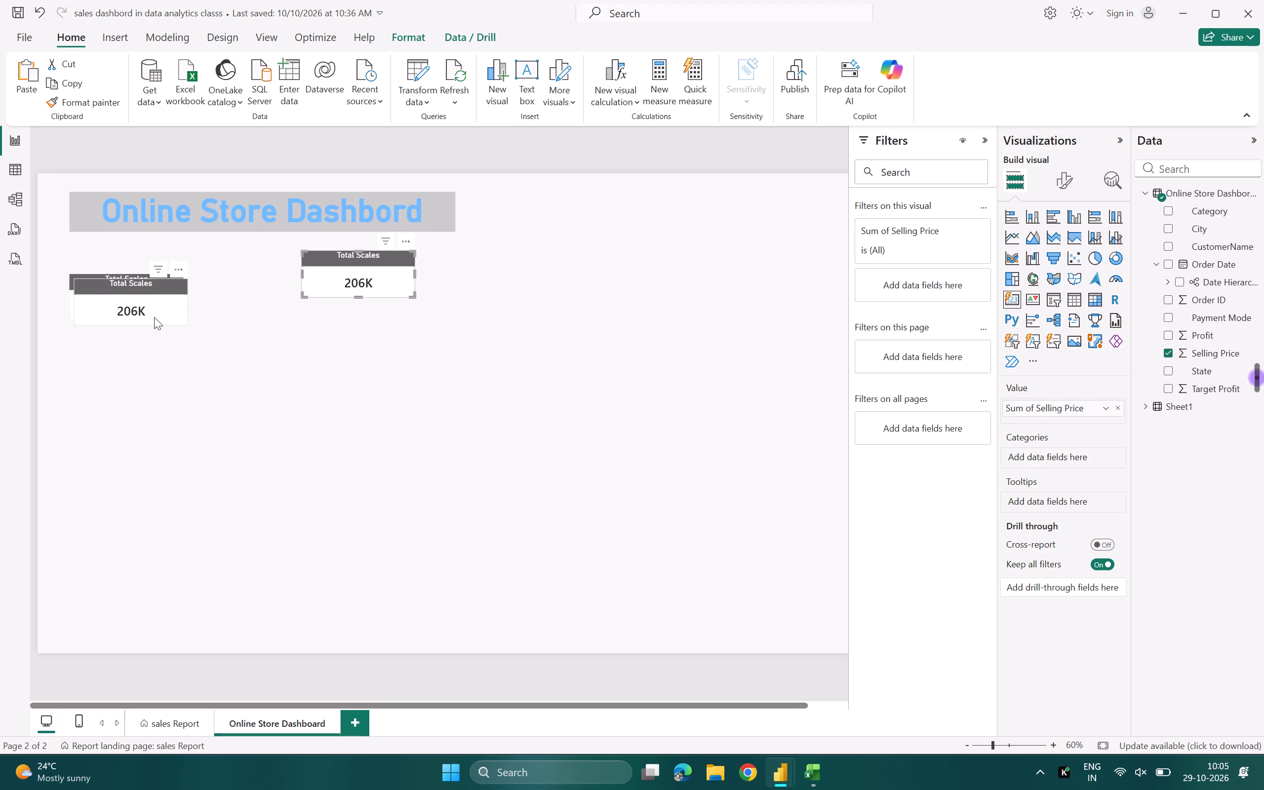
drag(154, 317, 278, 294)
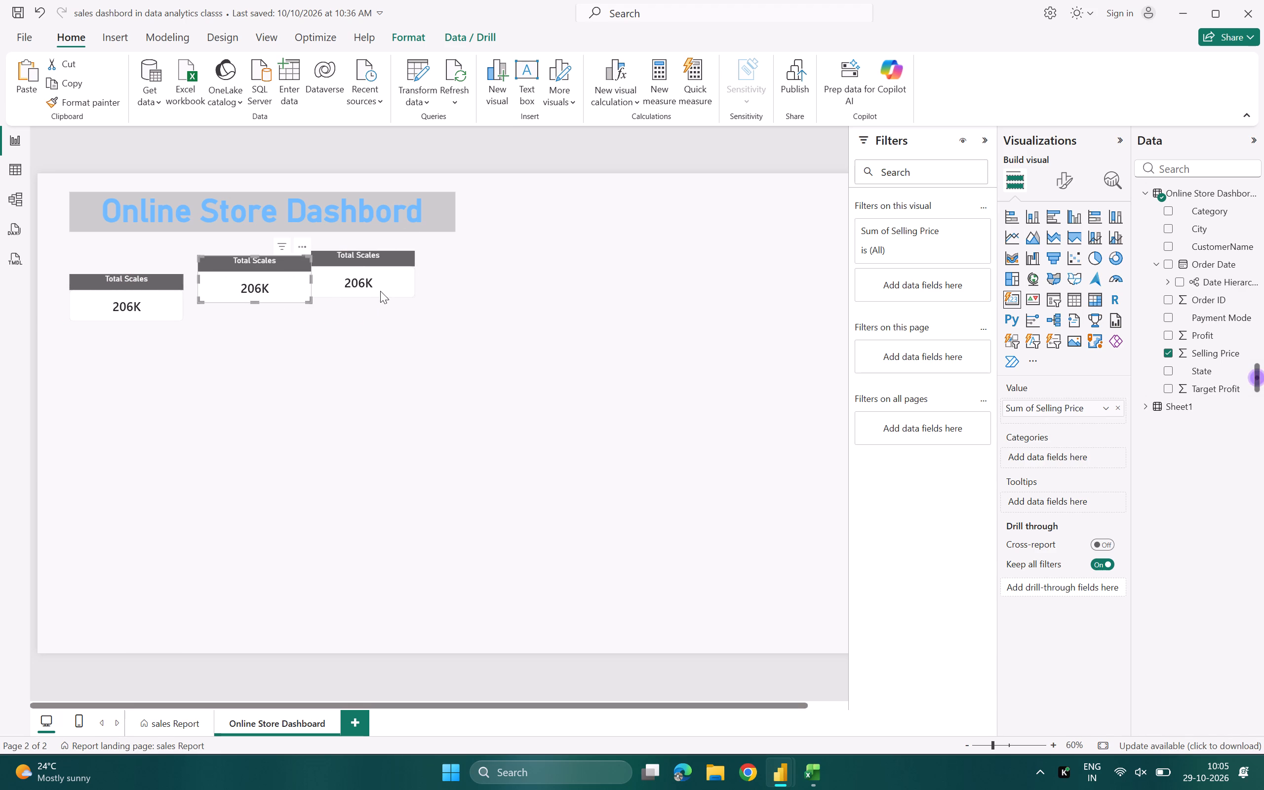
drag(377, 286, 439, 310)
Replace the Selling Price field with Target Profit in the middle card.
click(273, 277)
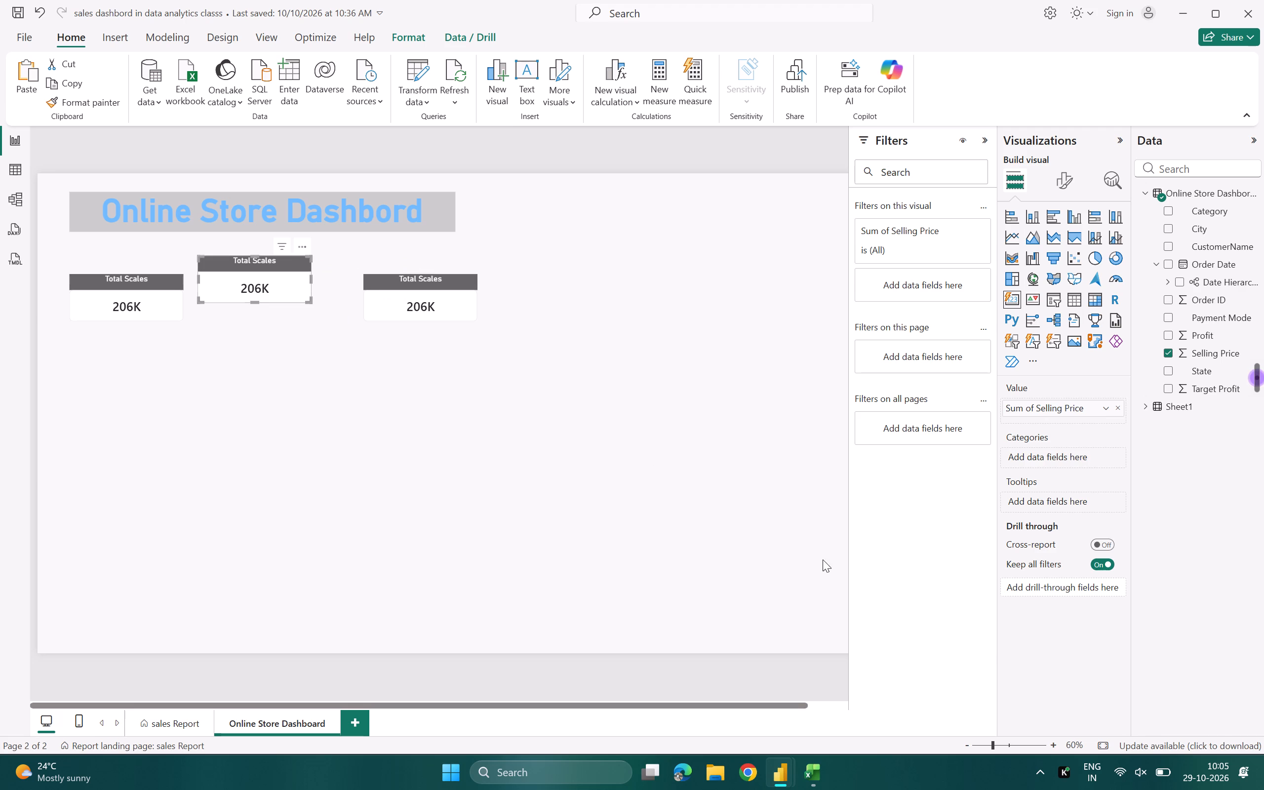
click(1123, 410)
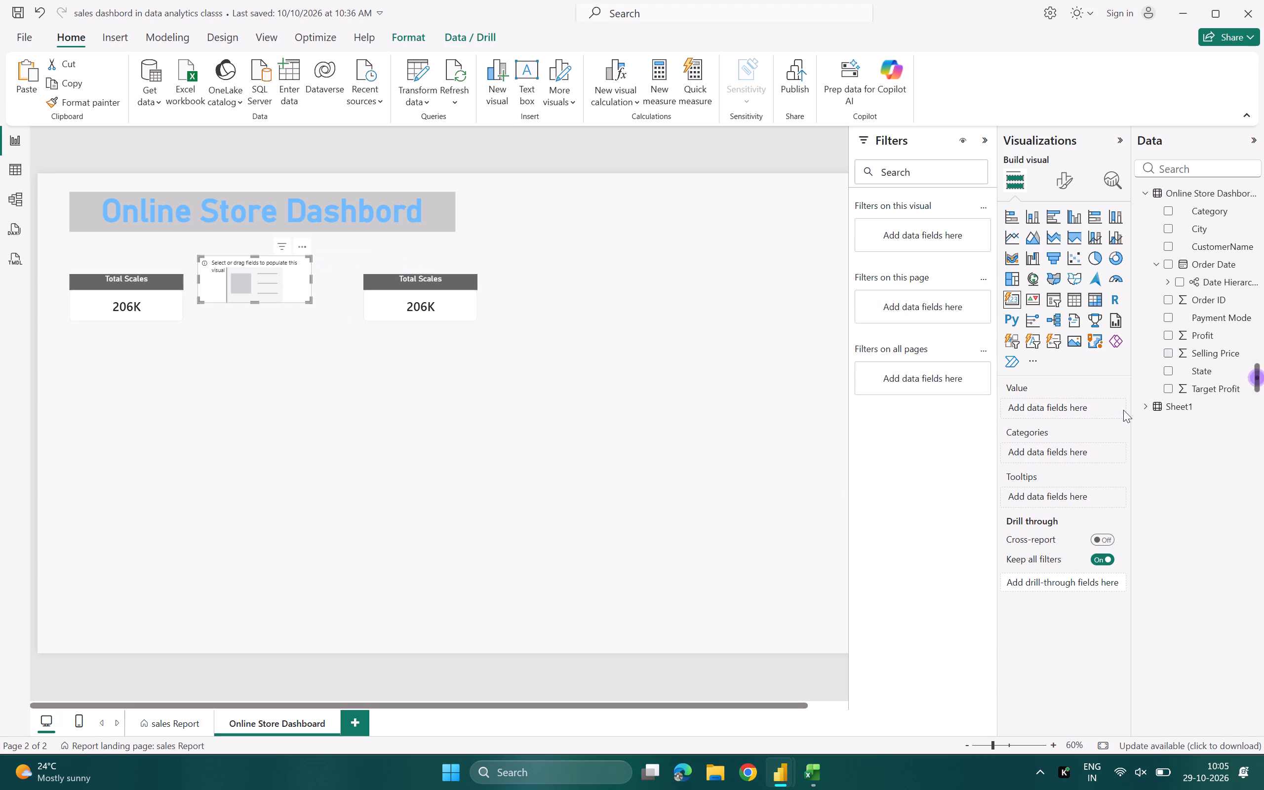
click(1097, 410)
click(1097, 410)
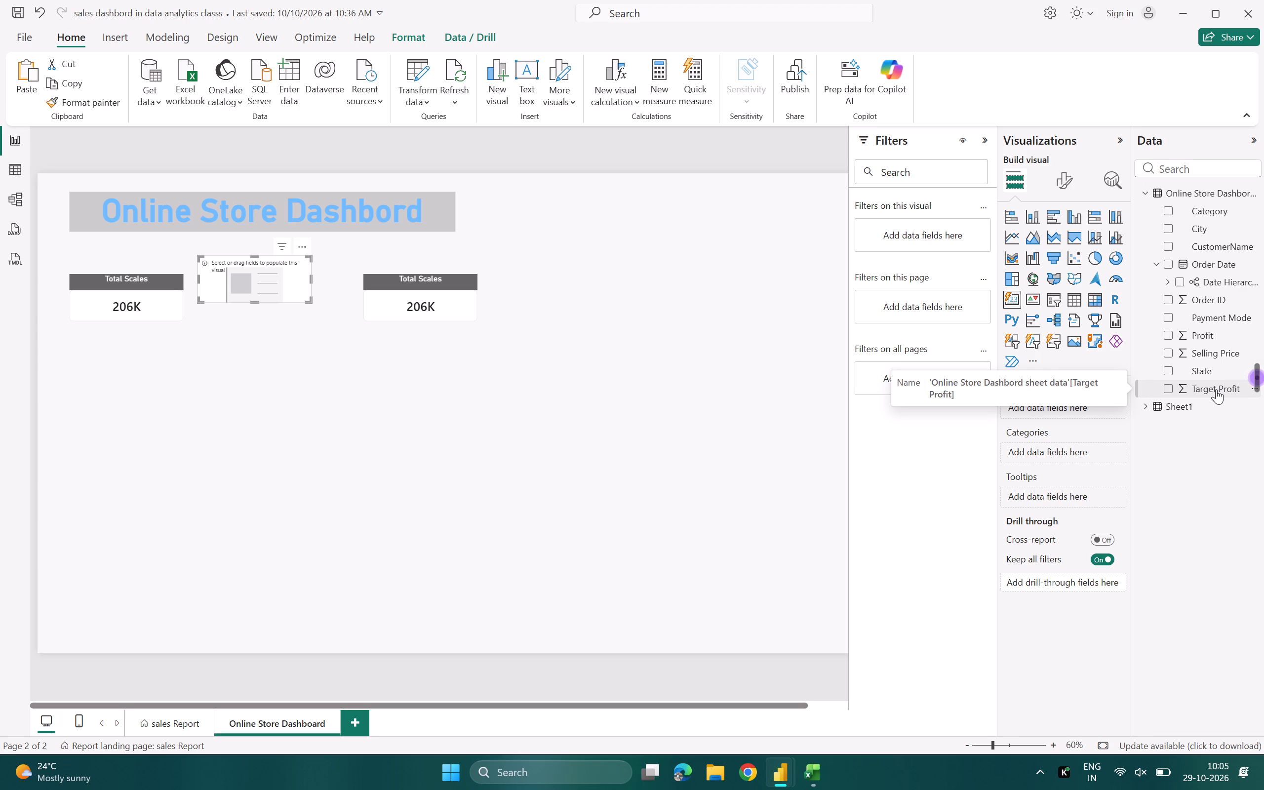
click(1170, 389)
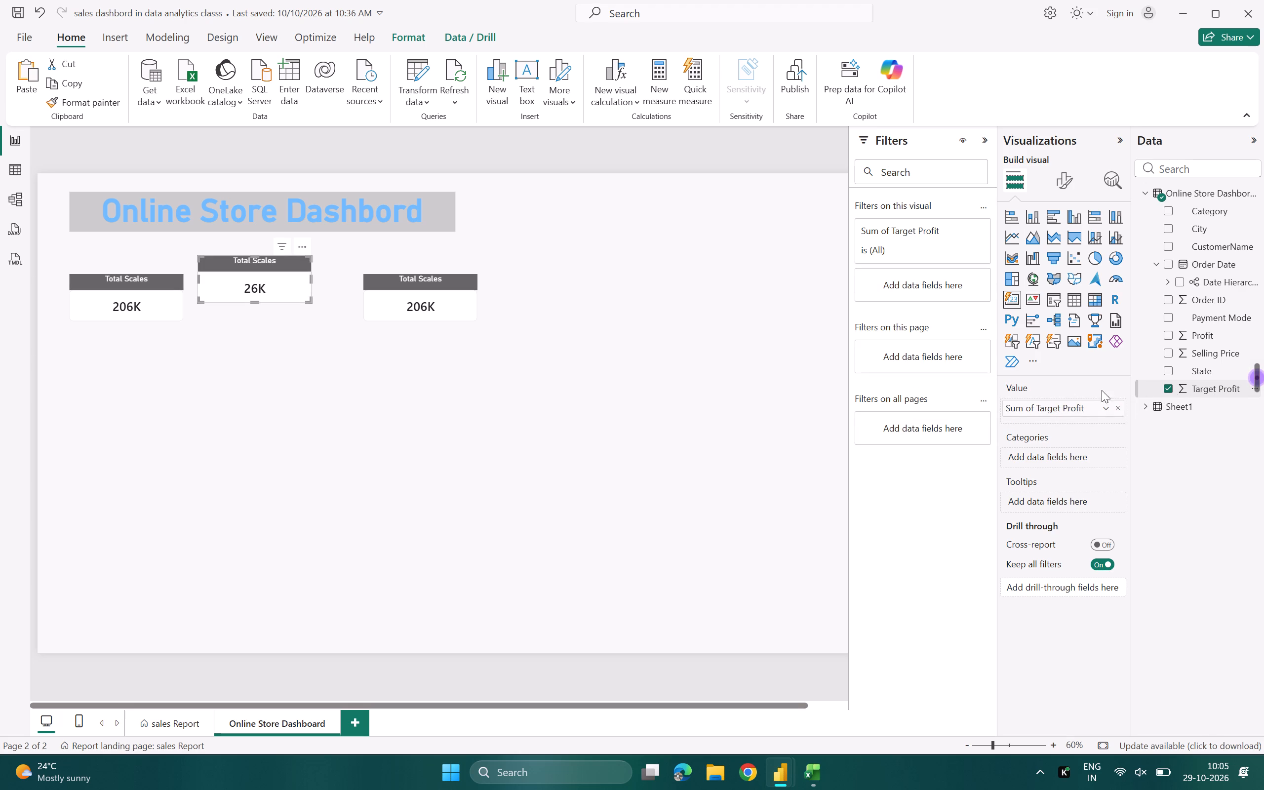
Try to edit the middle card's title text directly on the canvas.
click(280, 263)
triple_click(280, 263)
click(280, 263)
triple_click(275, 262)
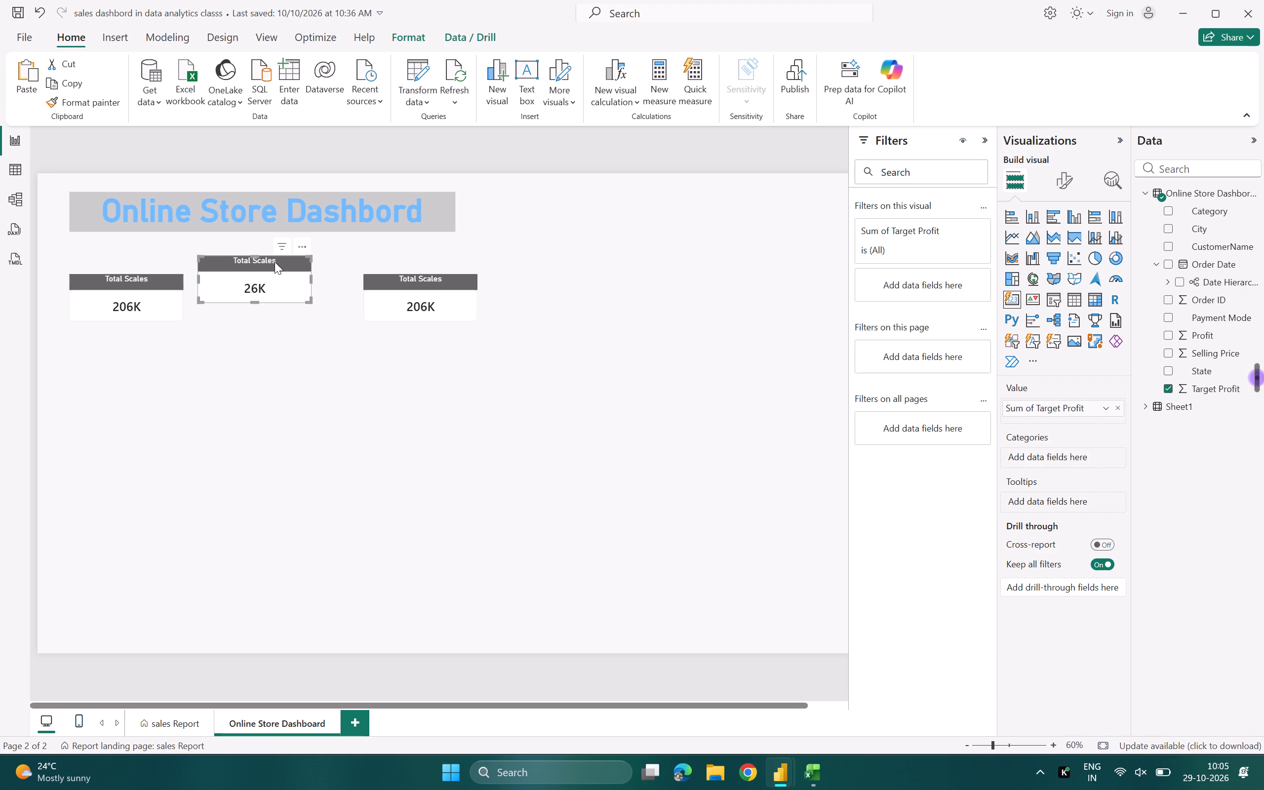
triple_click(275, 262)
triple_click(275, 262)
Replace the Target Profit field with Profit in the middle card.
click(1171, 394)
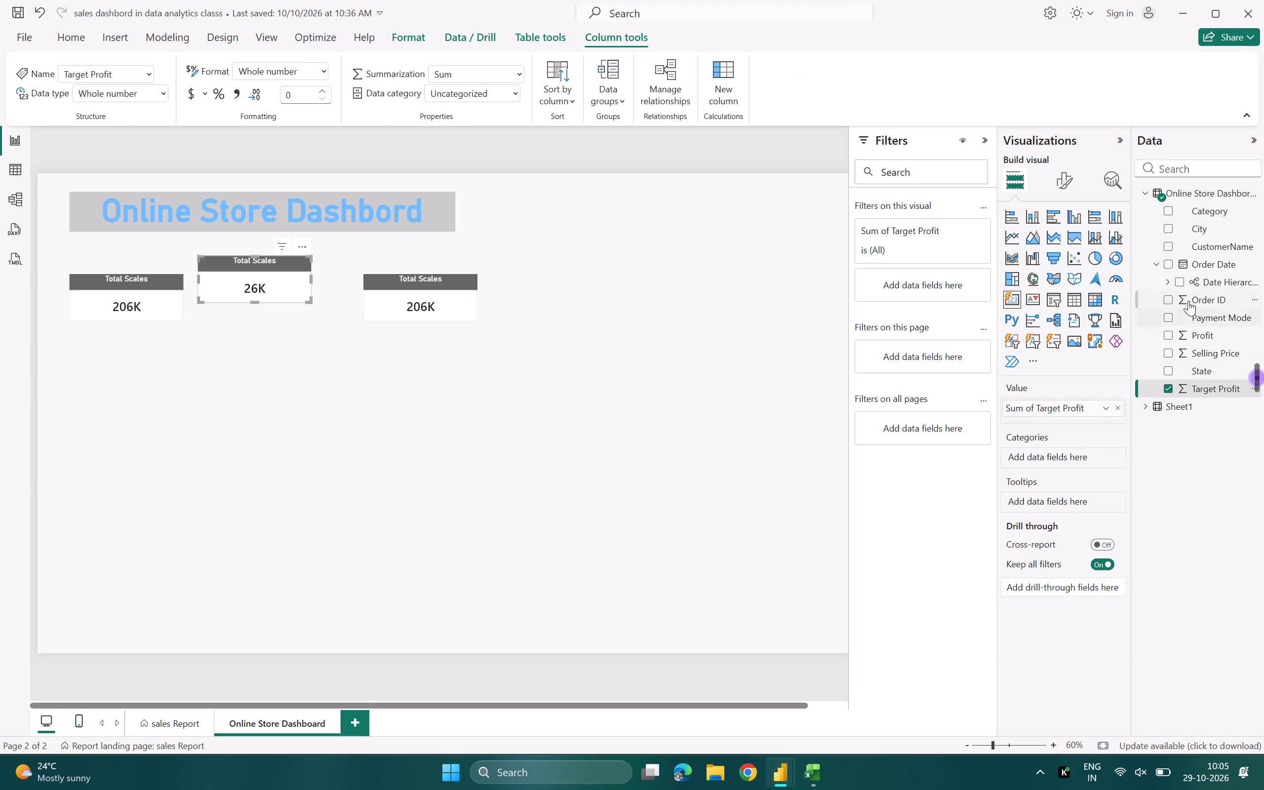
click(1170, 387)
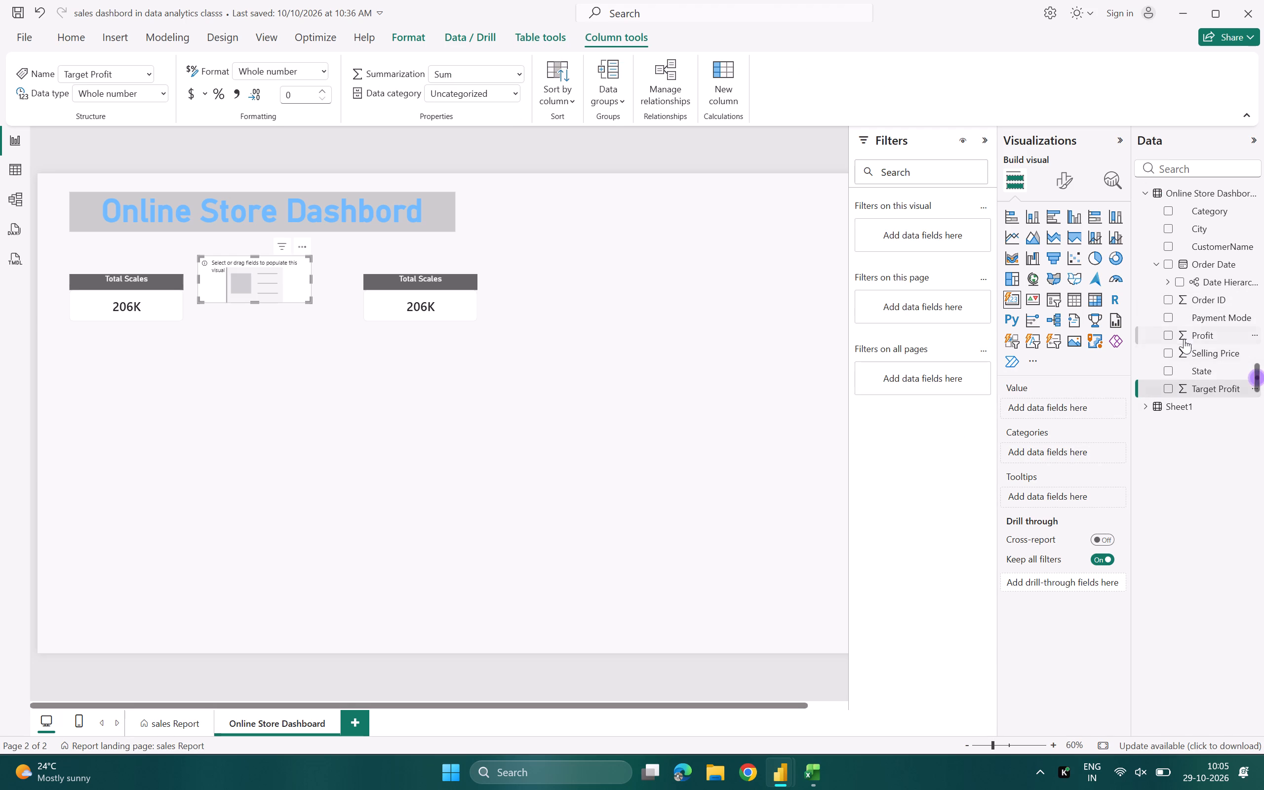
click(1171, 337)
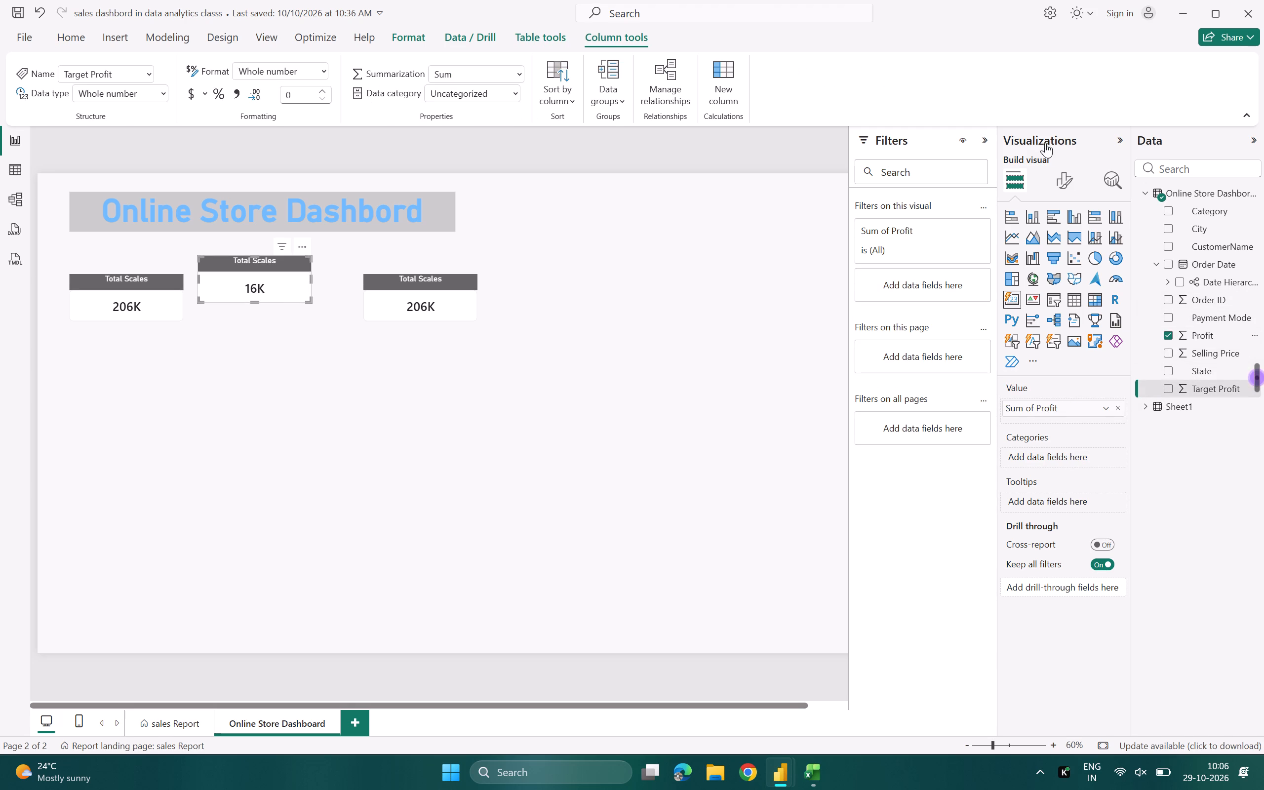
Change the middle card's title text to "Target Profit".
click(1069, 175)
click(1075, 245)
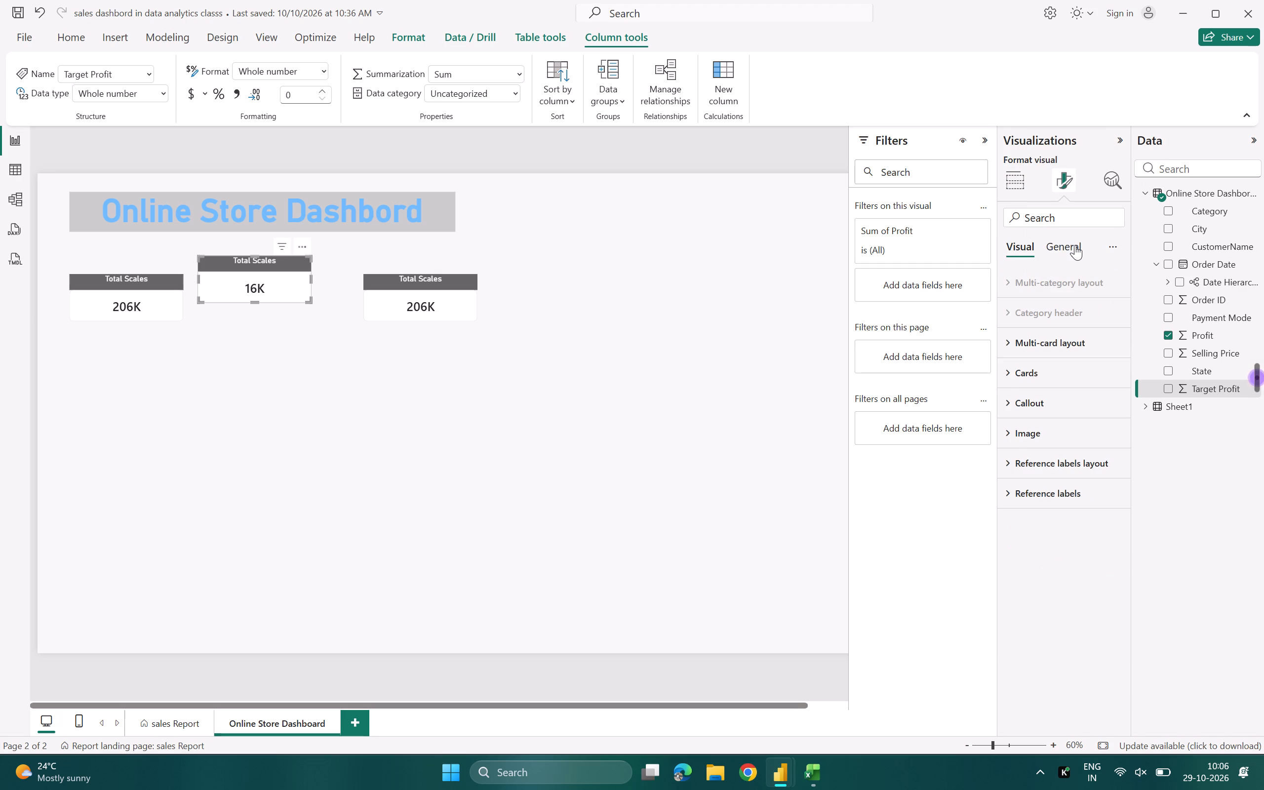
click(1049, 309)
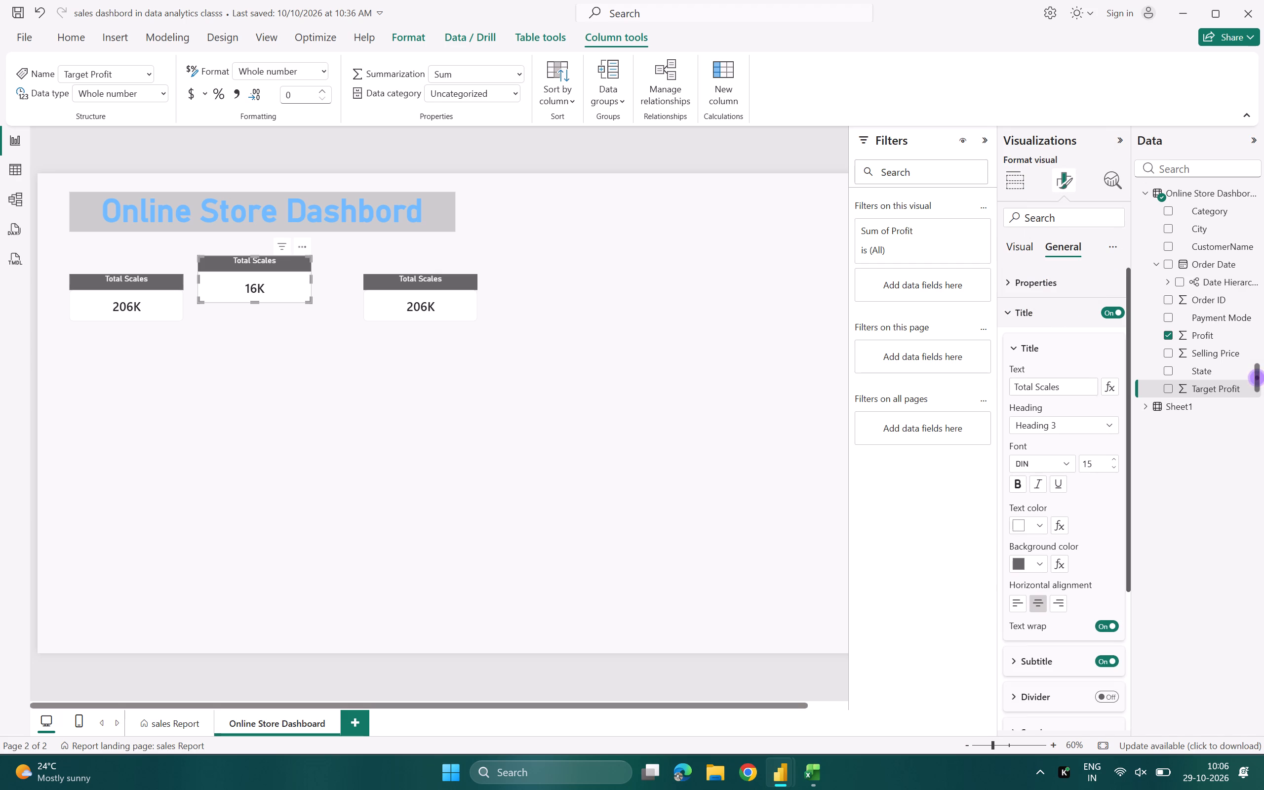
click(1063, 391)
key(BackSpace)
key(BackSpace)
key(BackSpace)
key(BackSpace)
key(BackSpace)
key(BackSpace)
key(BackSpace)
key(BackSpace)
key(BackSpace)
key(BackSpace)
key(BackSpace)
text(arget Prog)
key(BackSpace)
text(fit)
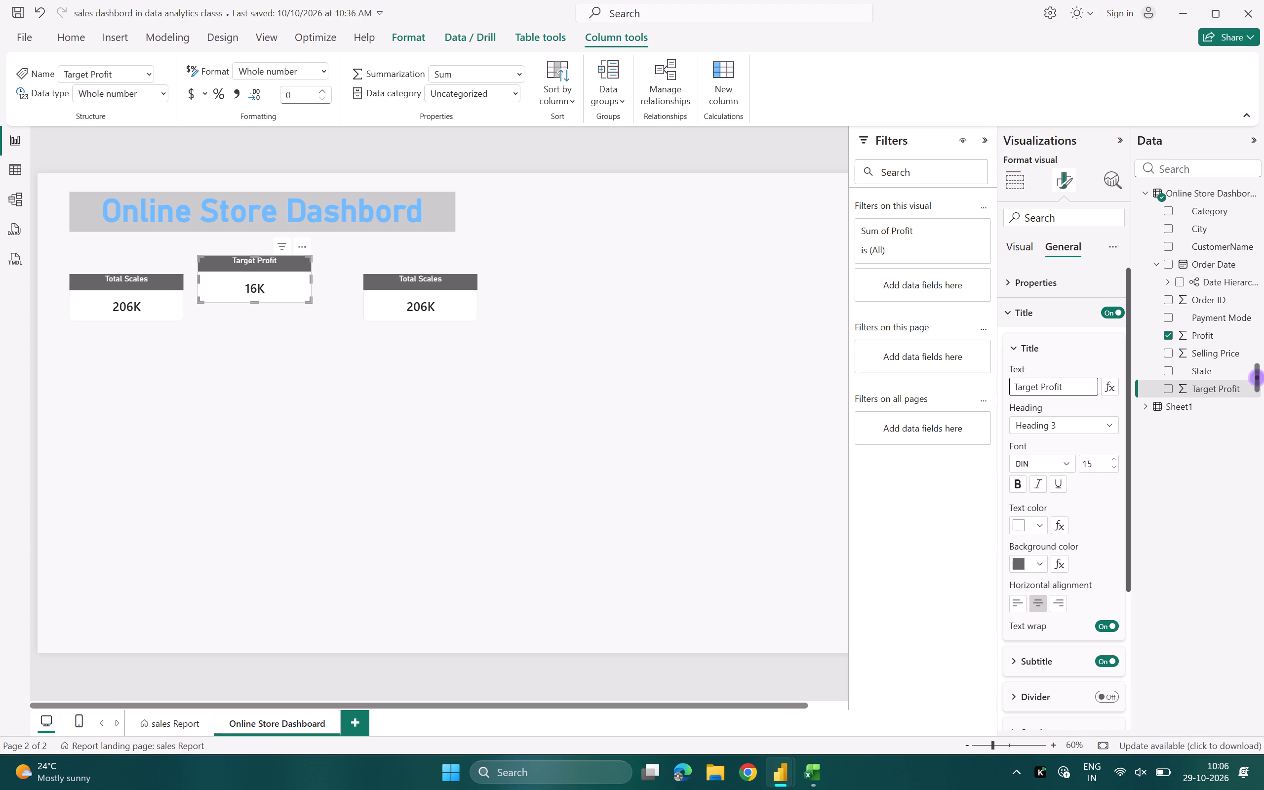
Replace the Selling Price field with Order ID in the third card.
click(456, 301)
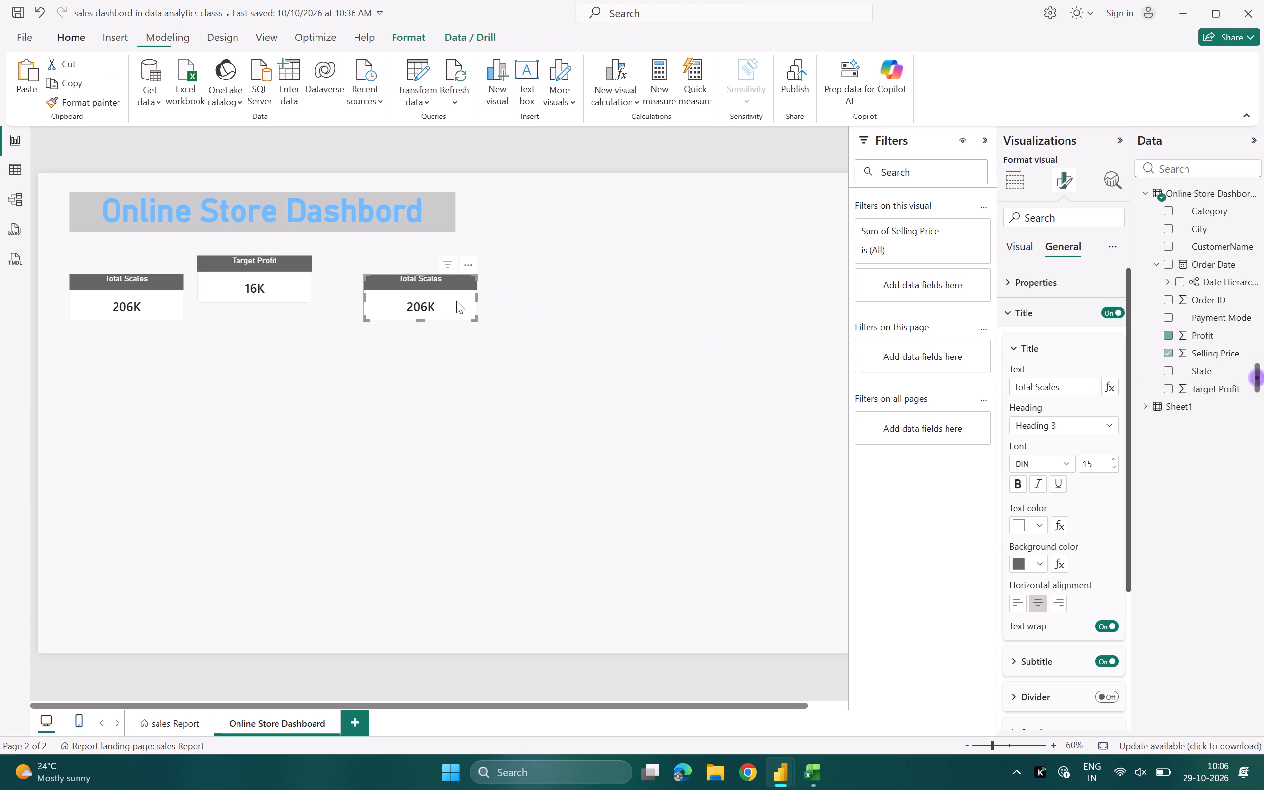
click(456, 301)
click(1015, 186)
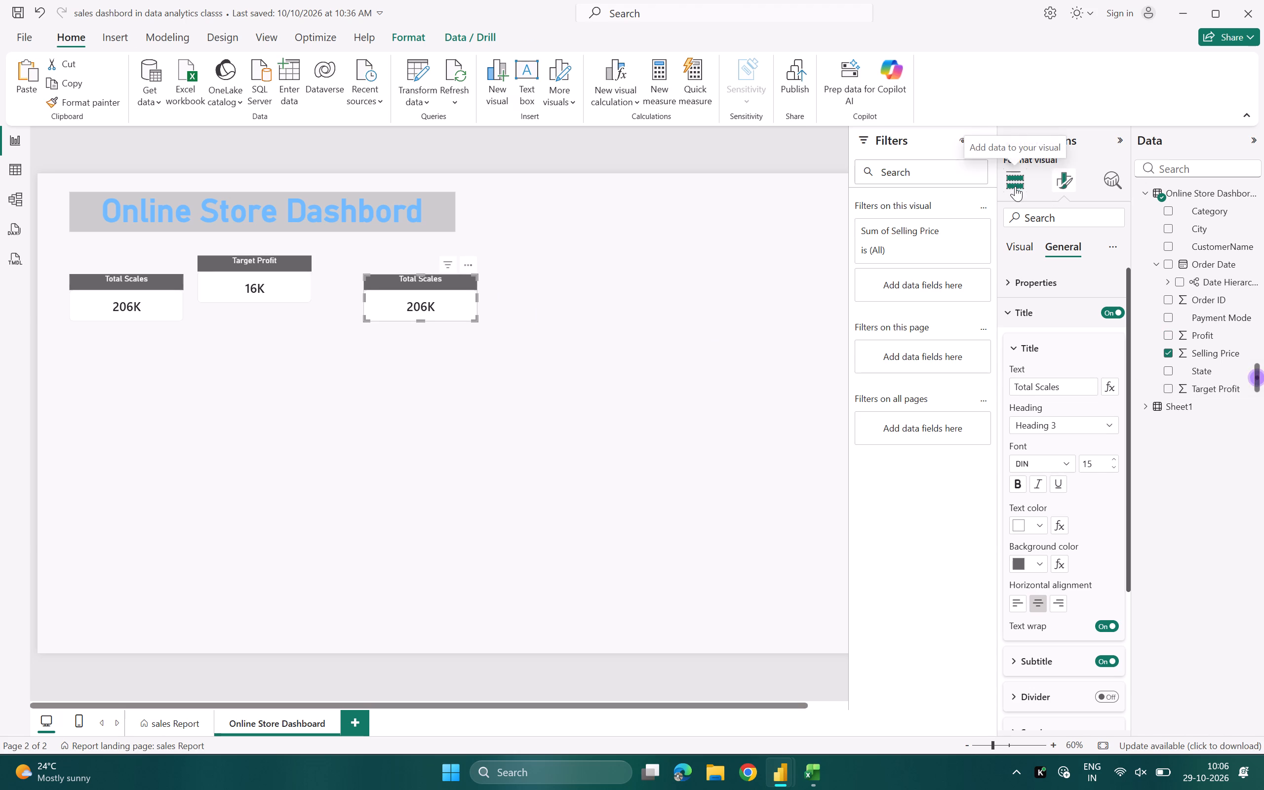
click(1115, 405)
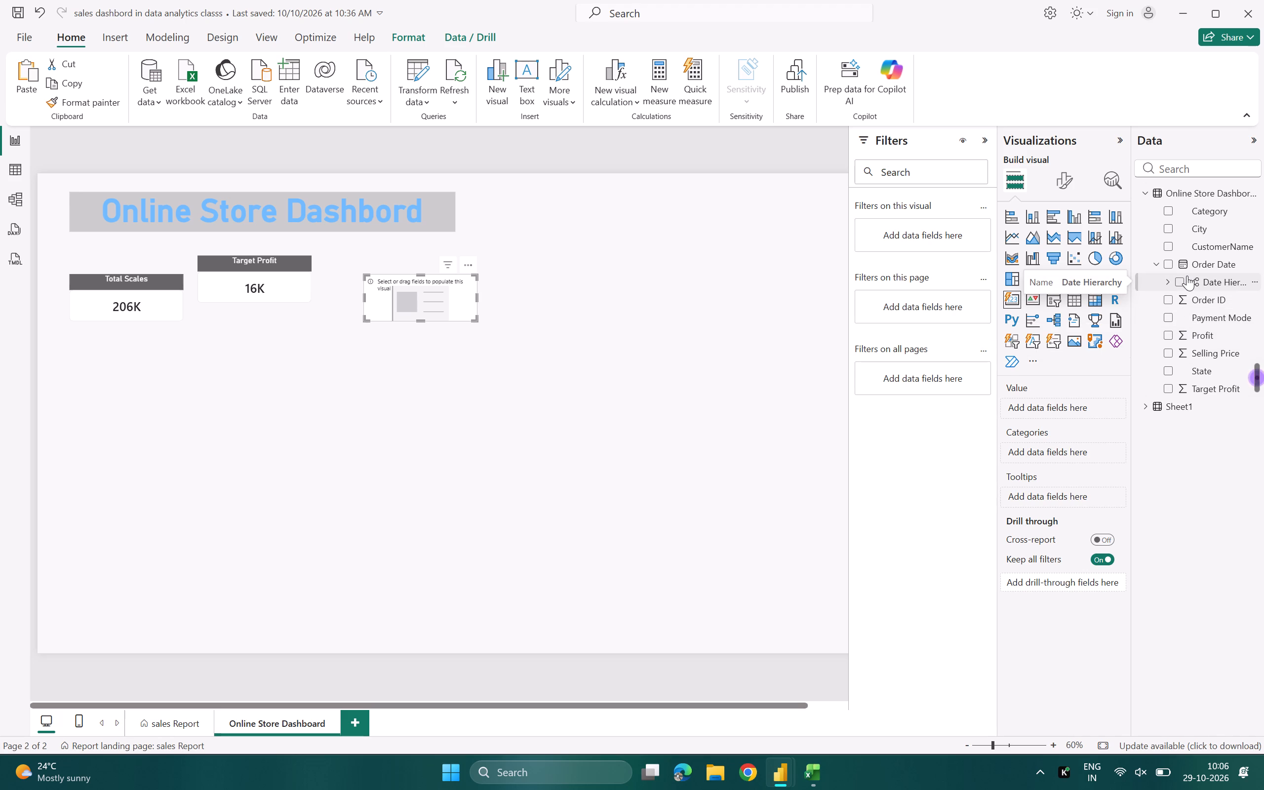
click(1169, 299)
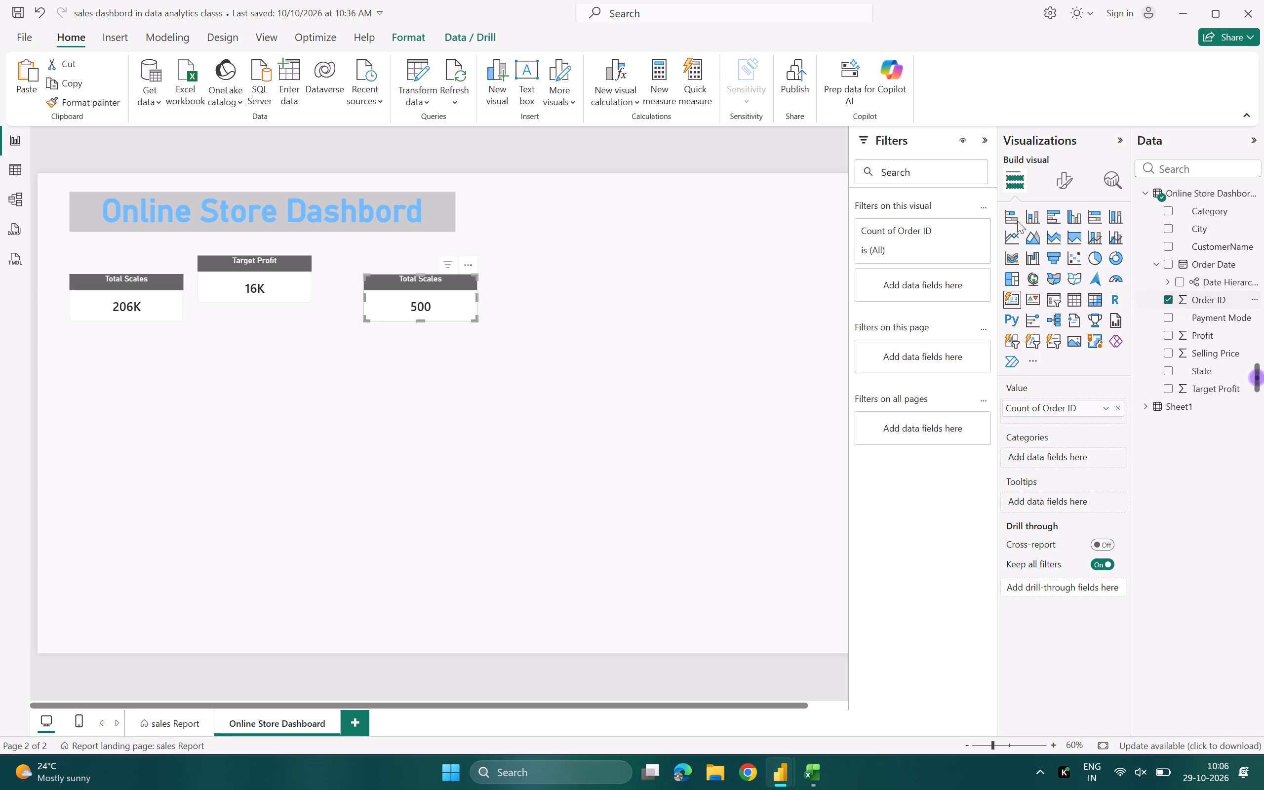
Change the Order ID card's title text to "Total Orders".
click(1054, 190)
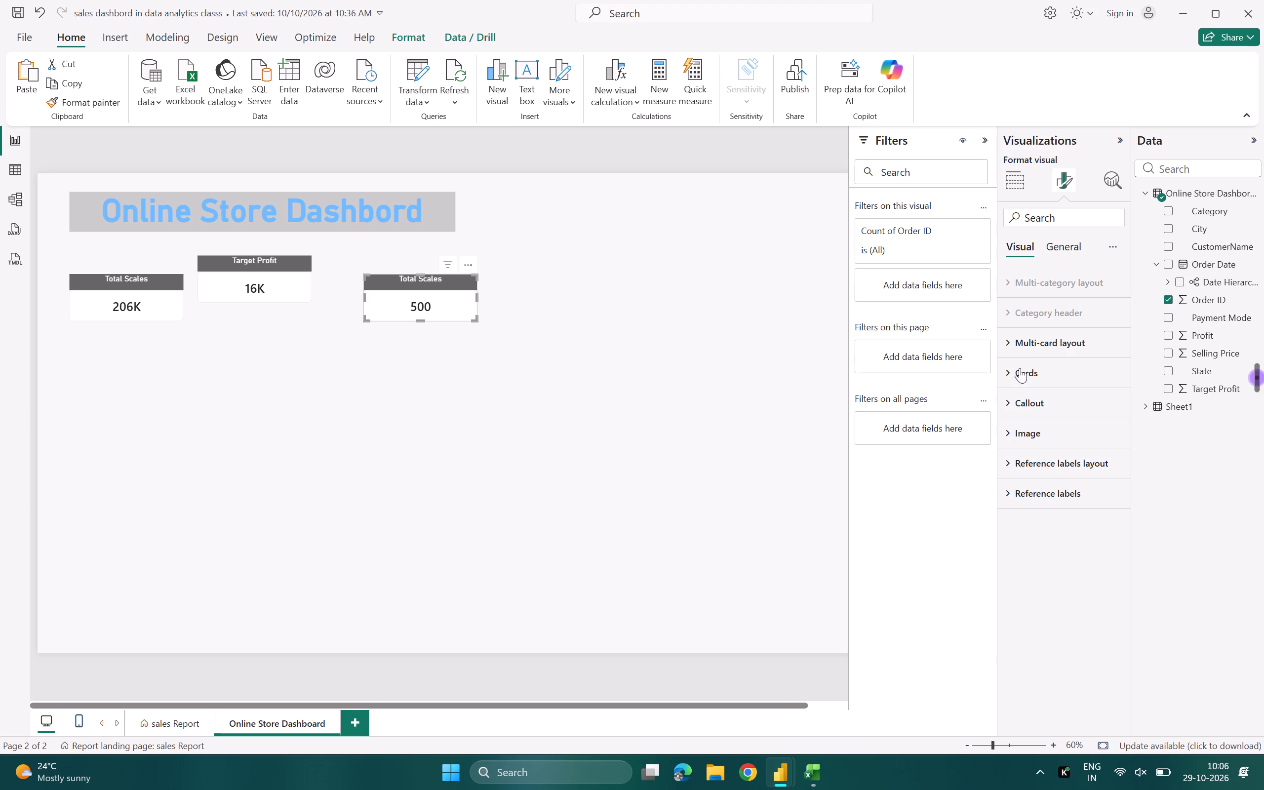
click(1073, 237)
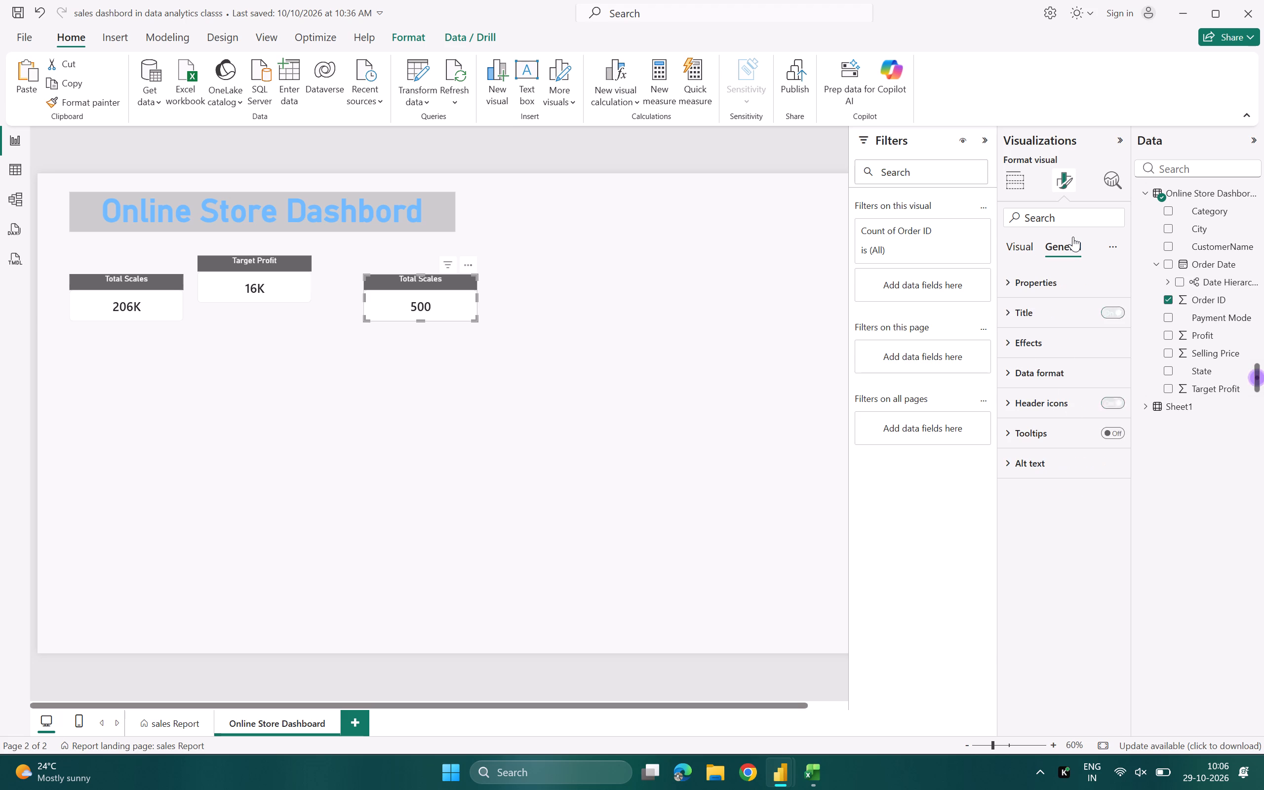
click(1031, 309)
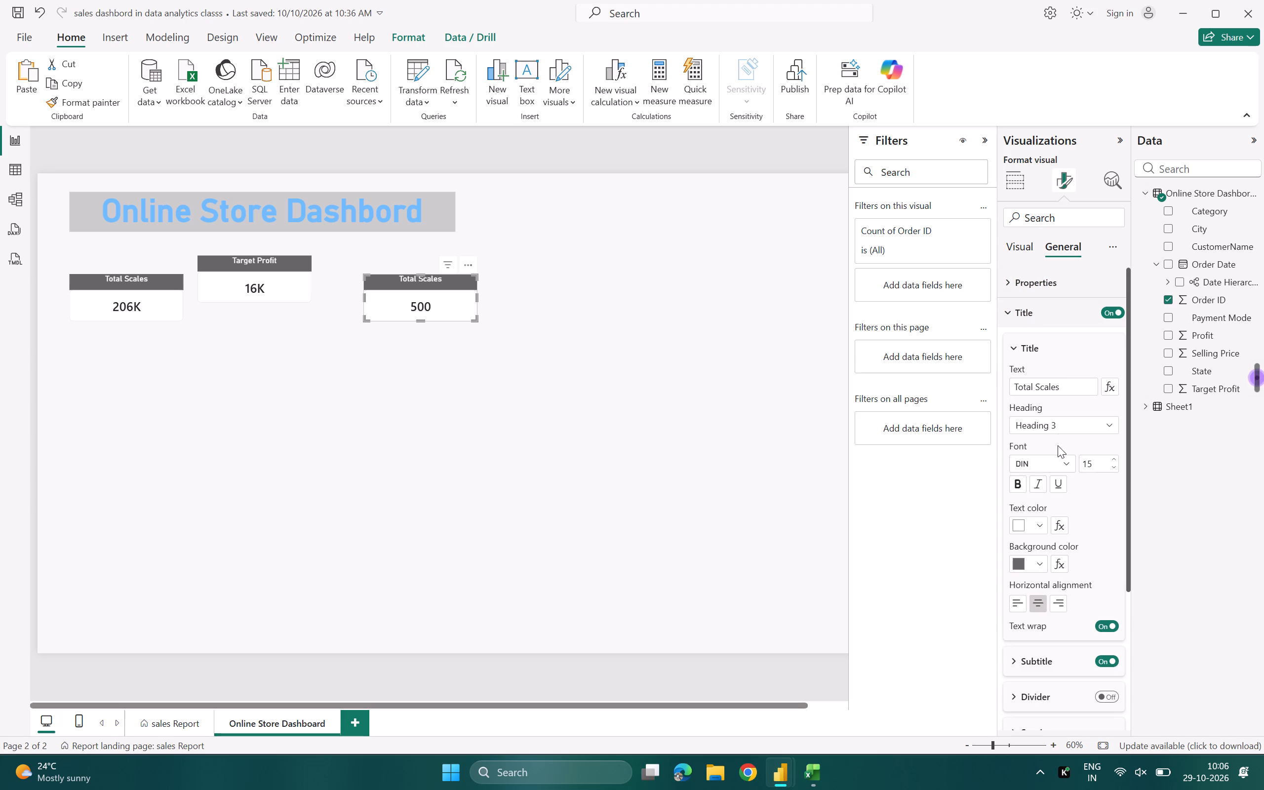
click(1062, 385)
key(BackSpace)
key(BackSpace)
key(BackSpace)
key(BackSpace)
key(BackSpace)
key(BackSpace)
text(Orders)
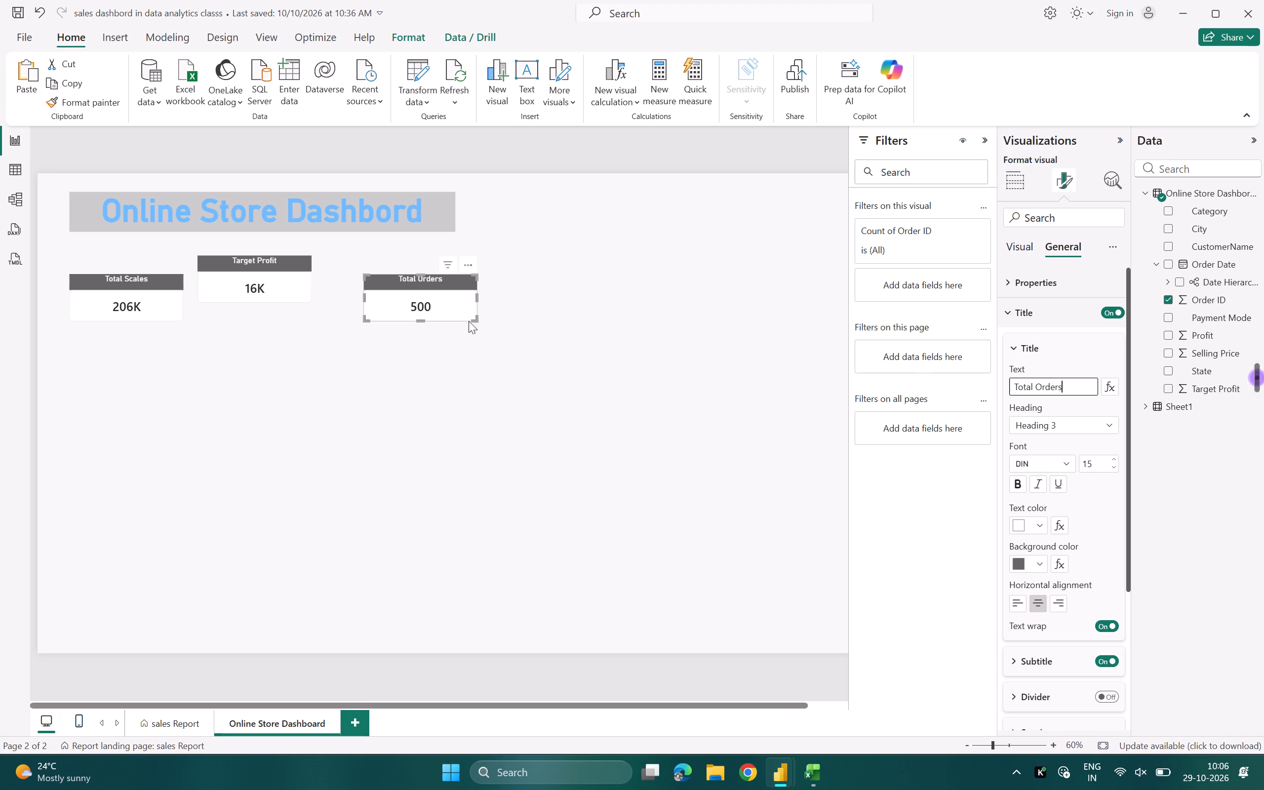
Line up the Target Profit card with the Total Scales and Total Orders cards, about midway between them.
drag(239, 276, 250, 296)
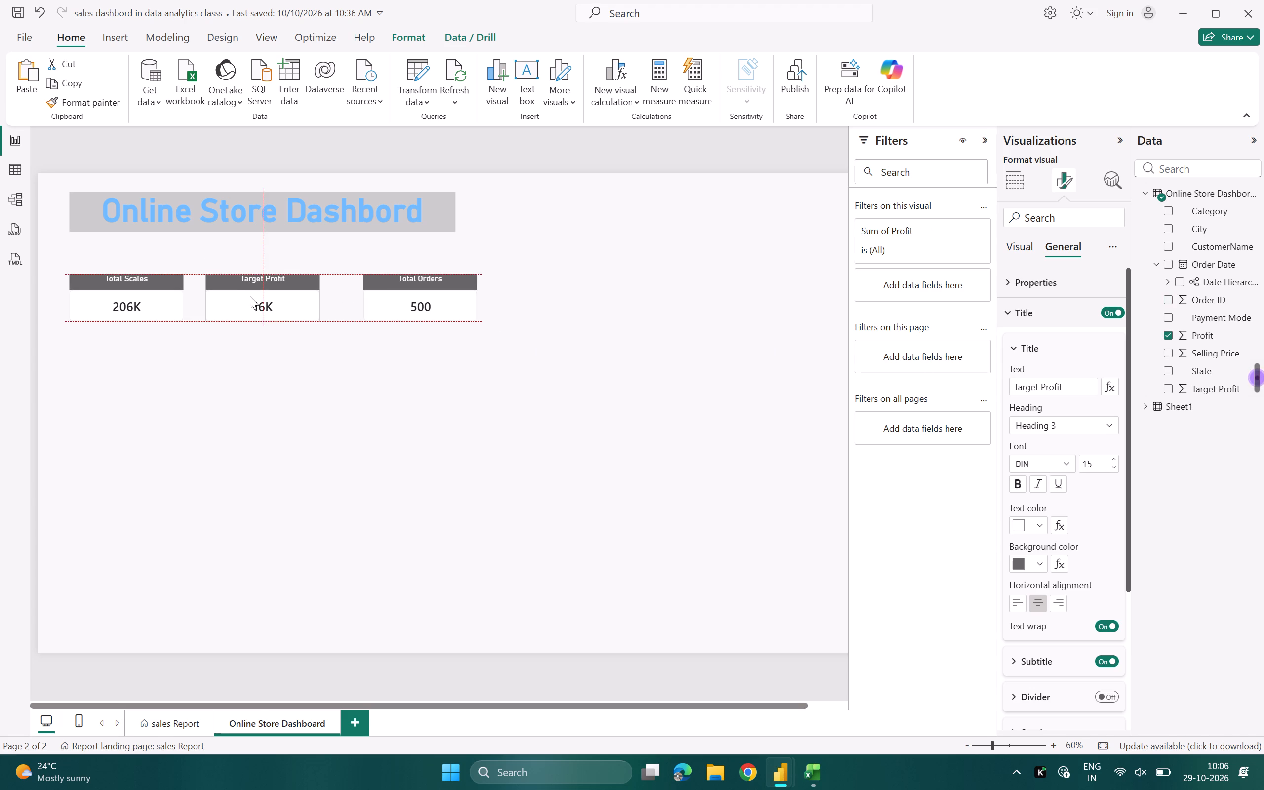
drag(250, 296, 250, 297)
click(400, 366)
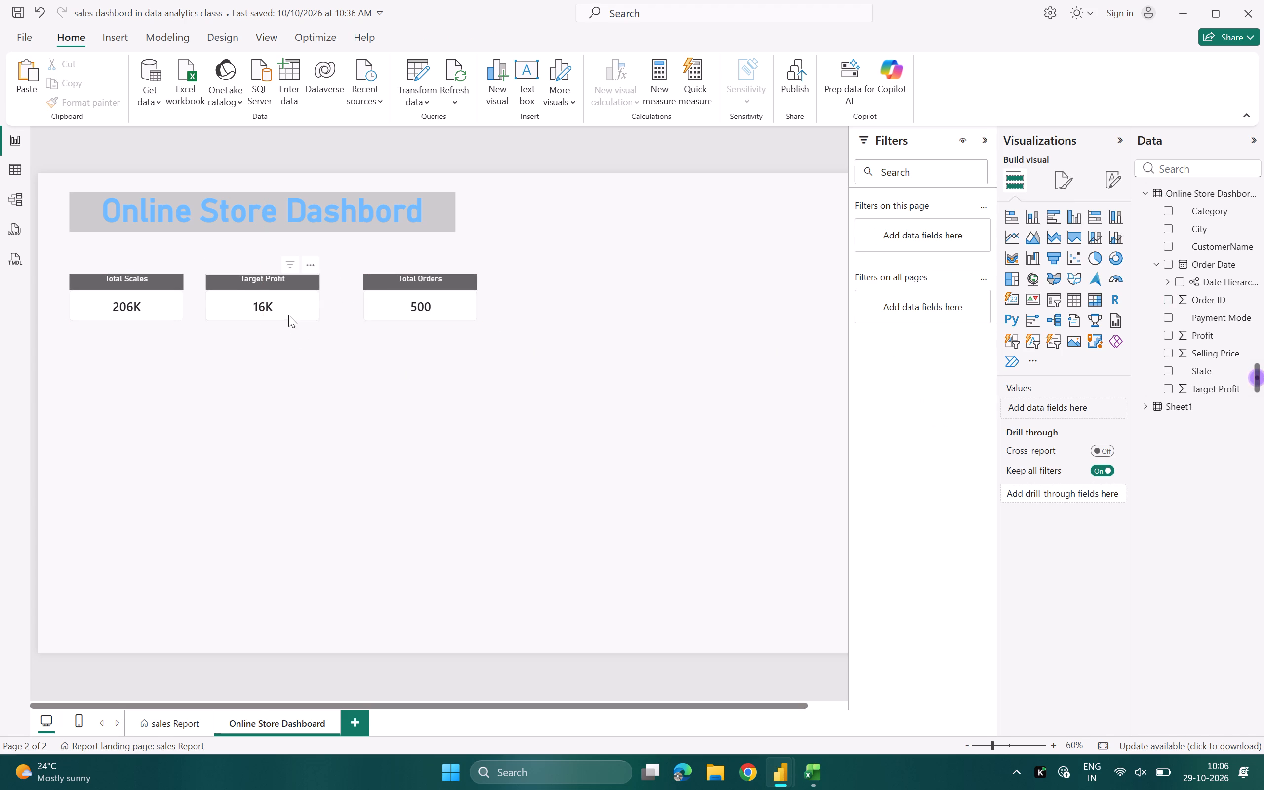
drag(285, 311, 295, 311)
Move the Total Scales, Target Profit and Total Orders cards together slightly up, closer to the dashboard title.
drag(881, 404, 0, 220)
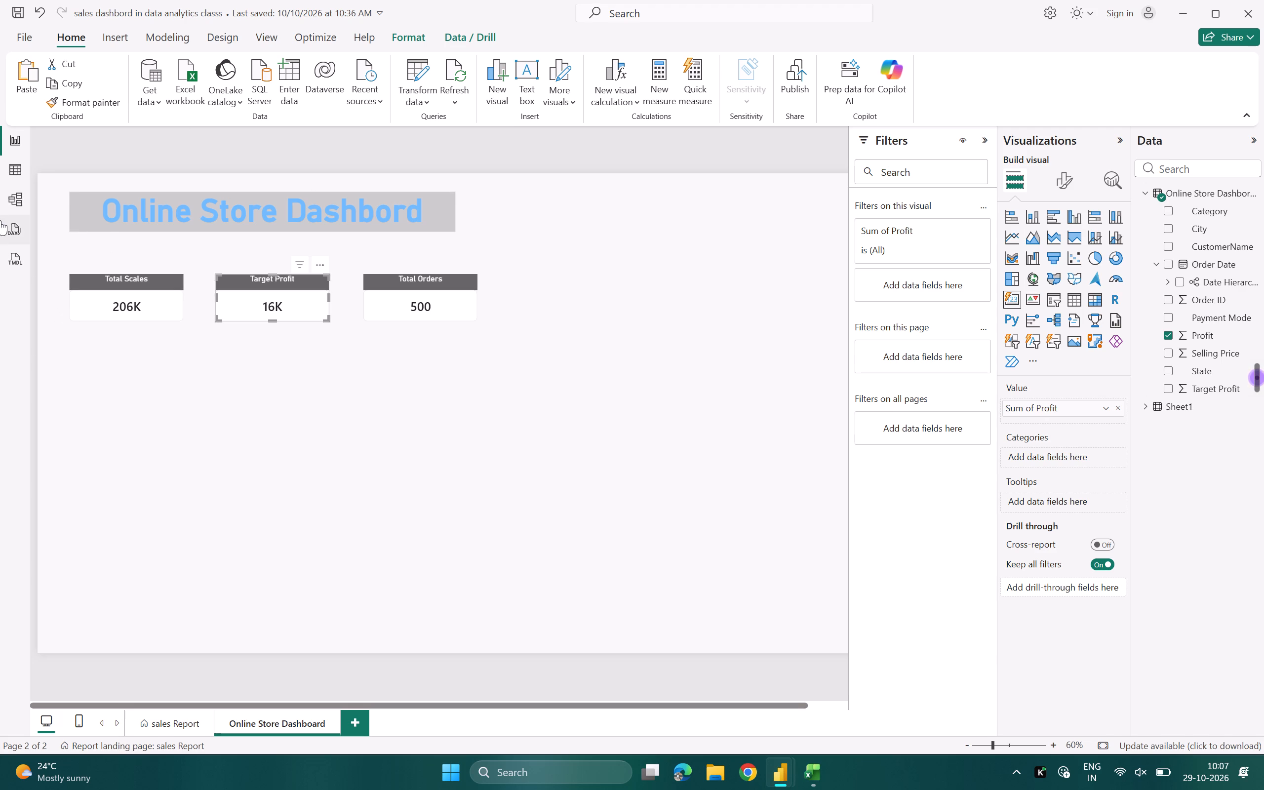
drag(0, 220, 75, 256)
drag(75, 256, 150, 260)
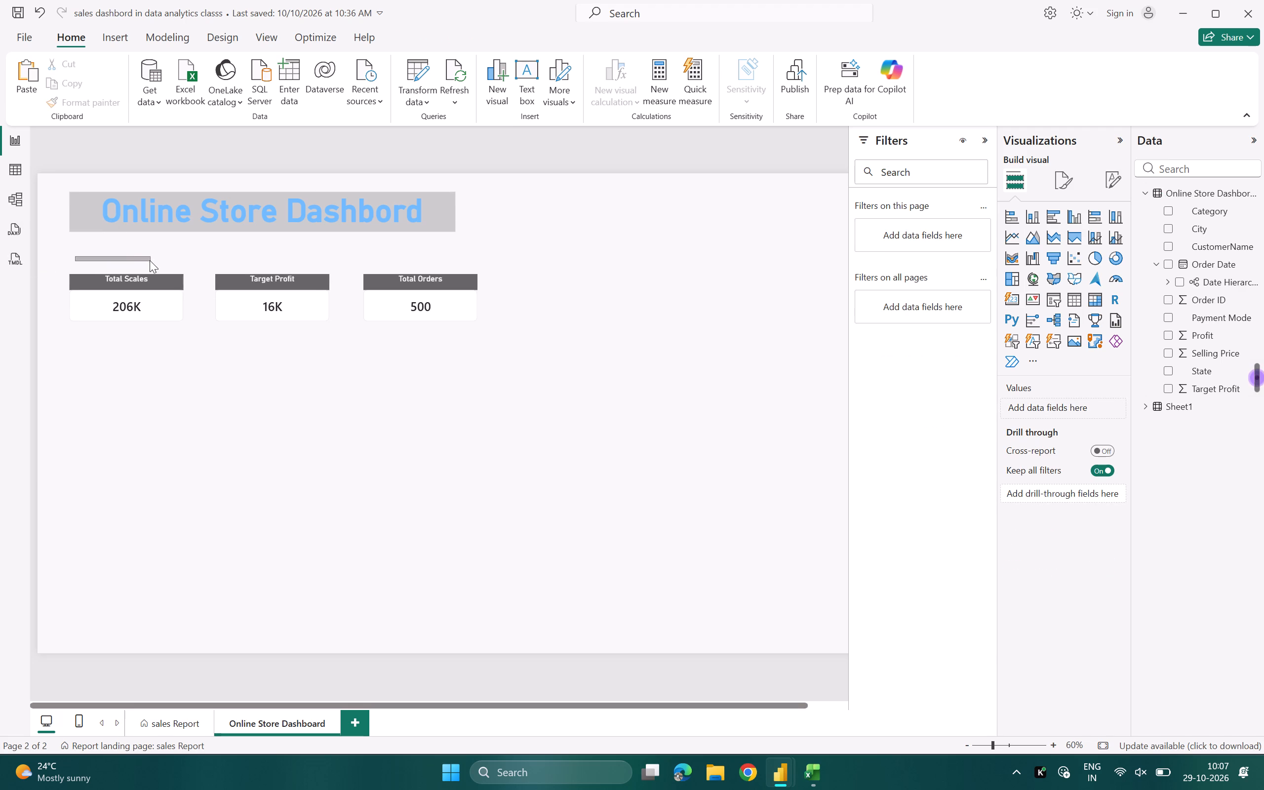
drag(150, 260, 516, 333)
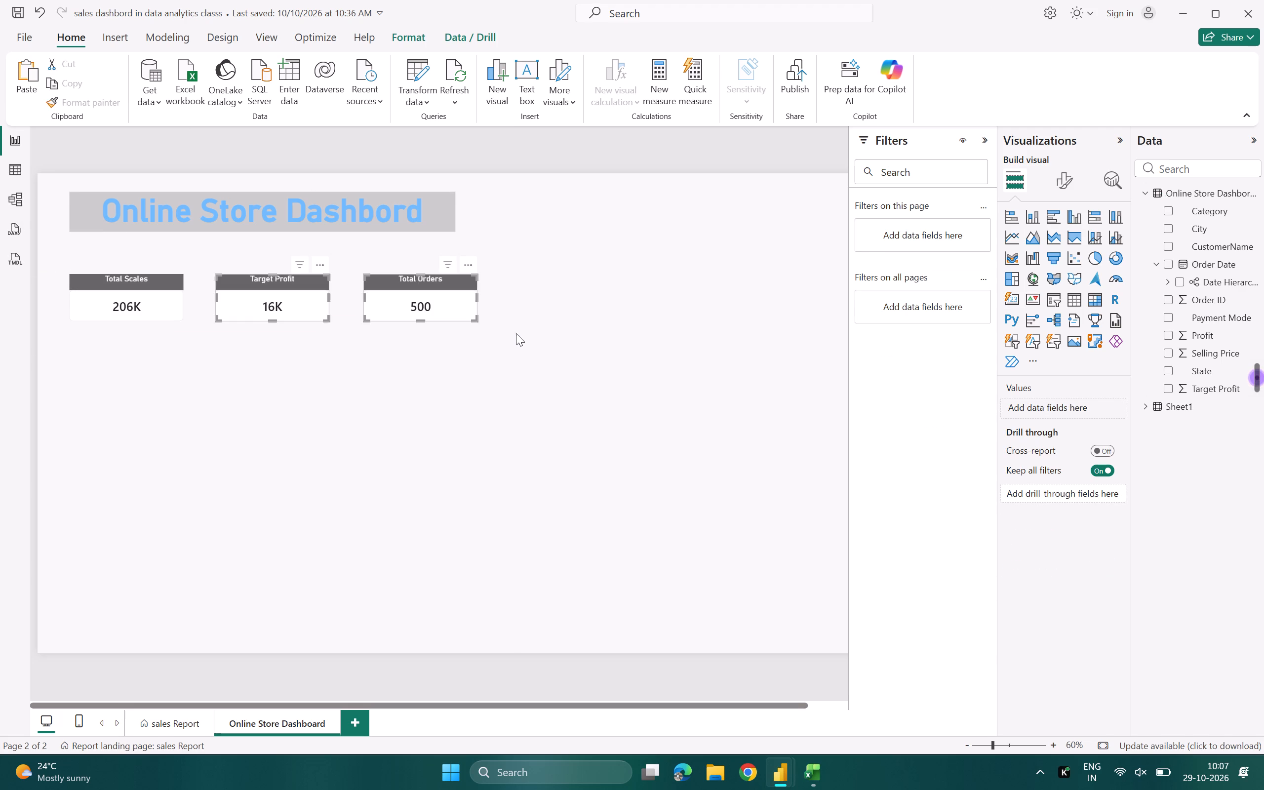
drag(44, 253, 489, 355)
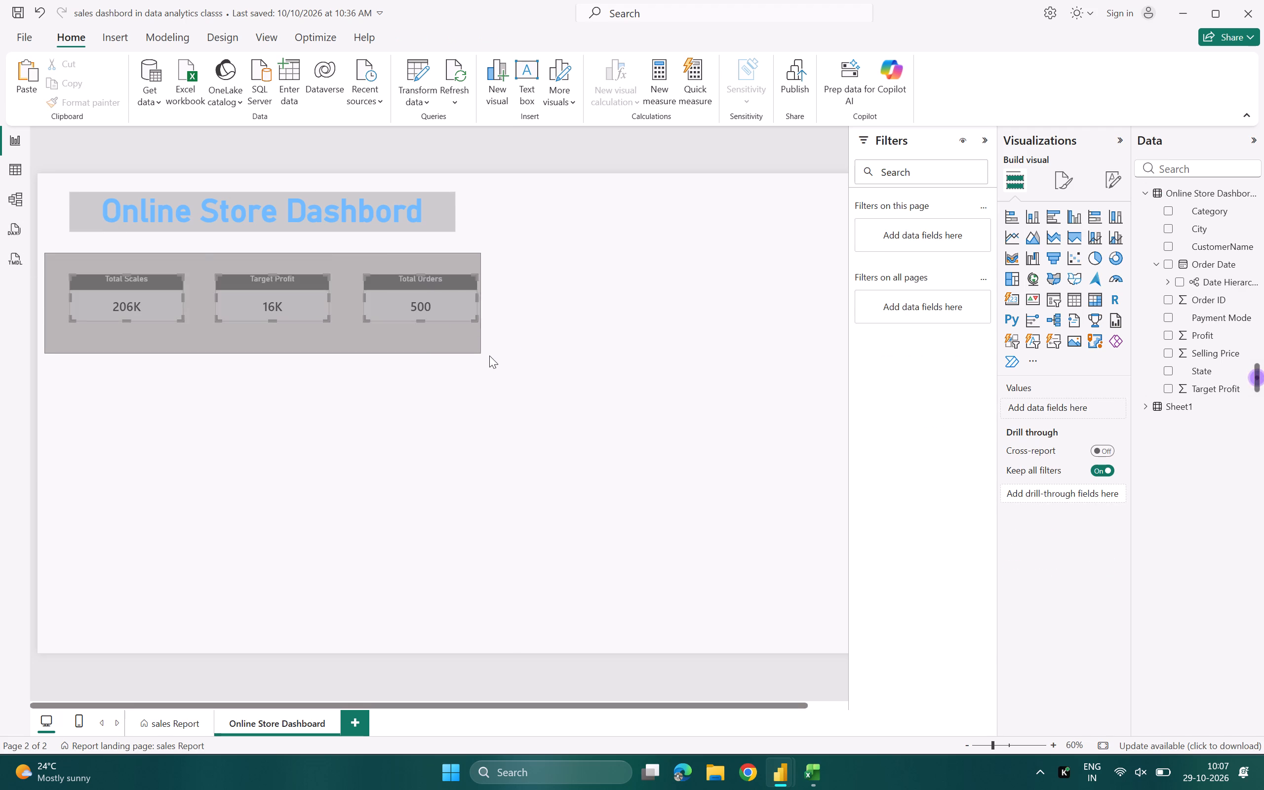
drag(489, 355, 490, 354)
drag(427, 302, 412, 299)
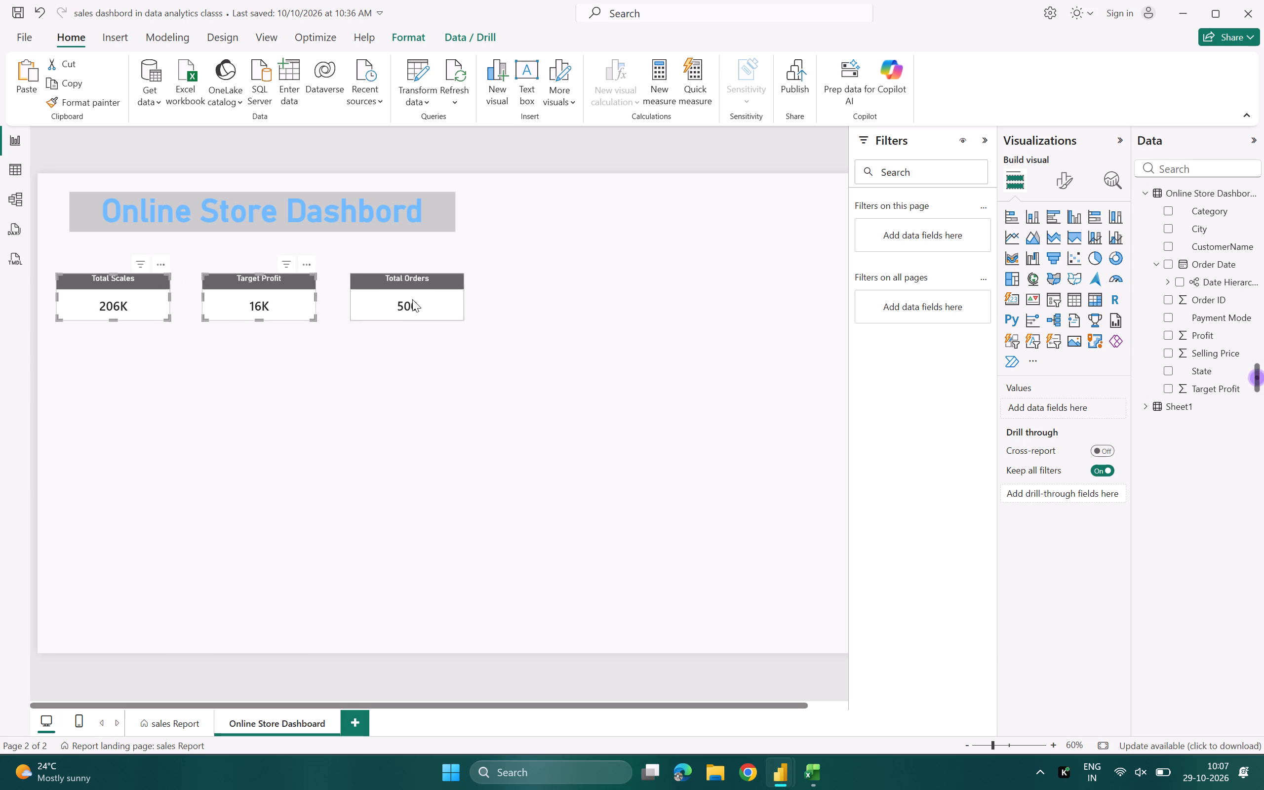
drag(412, 299, 417, 292)
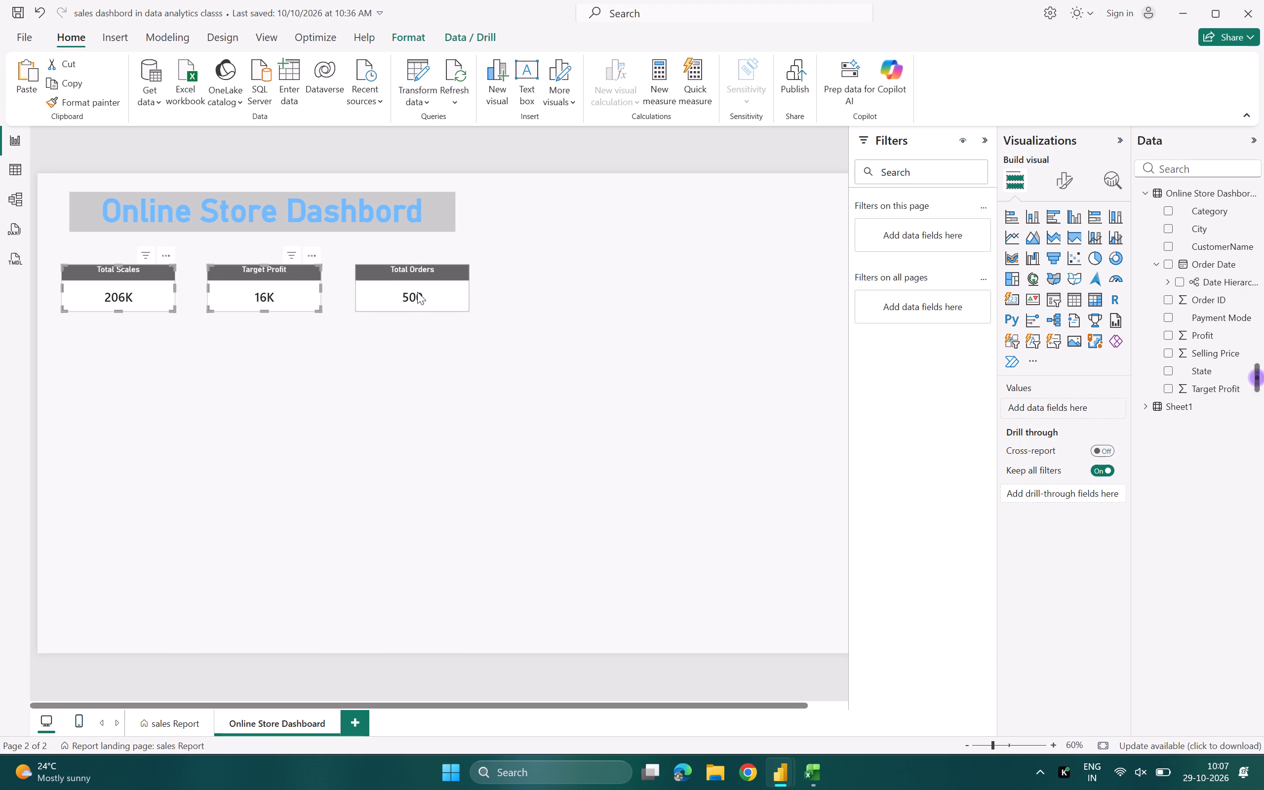
drag(417, 292, 416, 290)
click(401, 395)
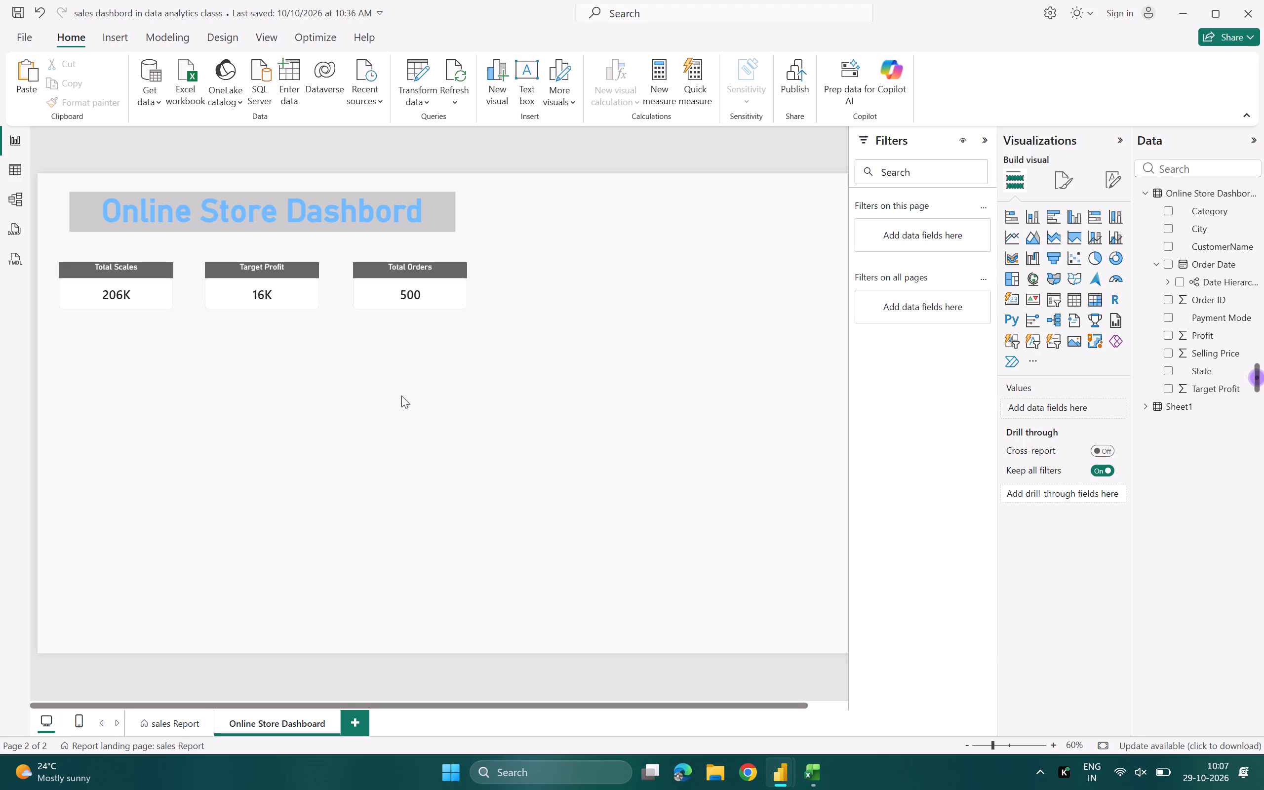
Add a line and stacked column chart with the Order Date Quarter, Profit and Selling Price fields.
click(1087, 228)
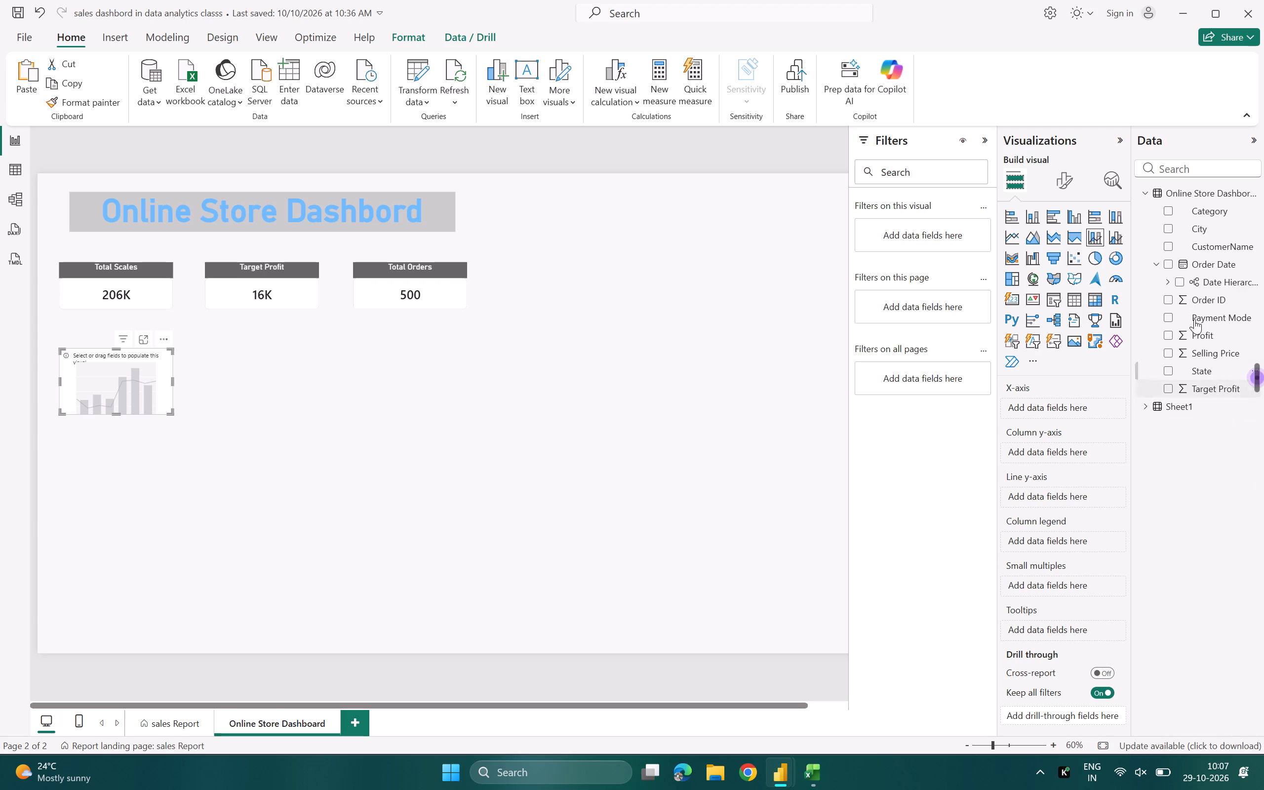
click(1172, 277)
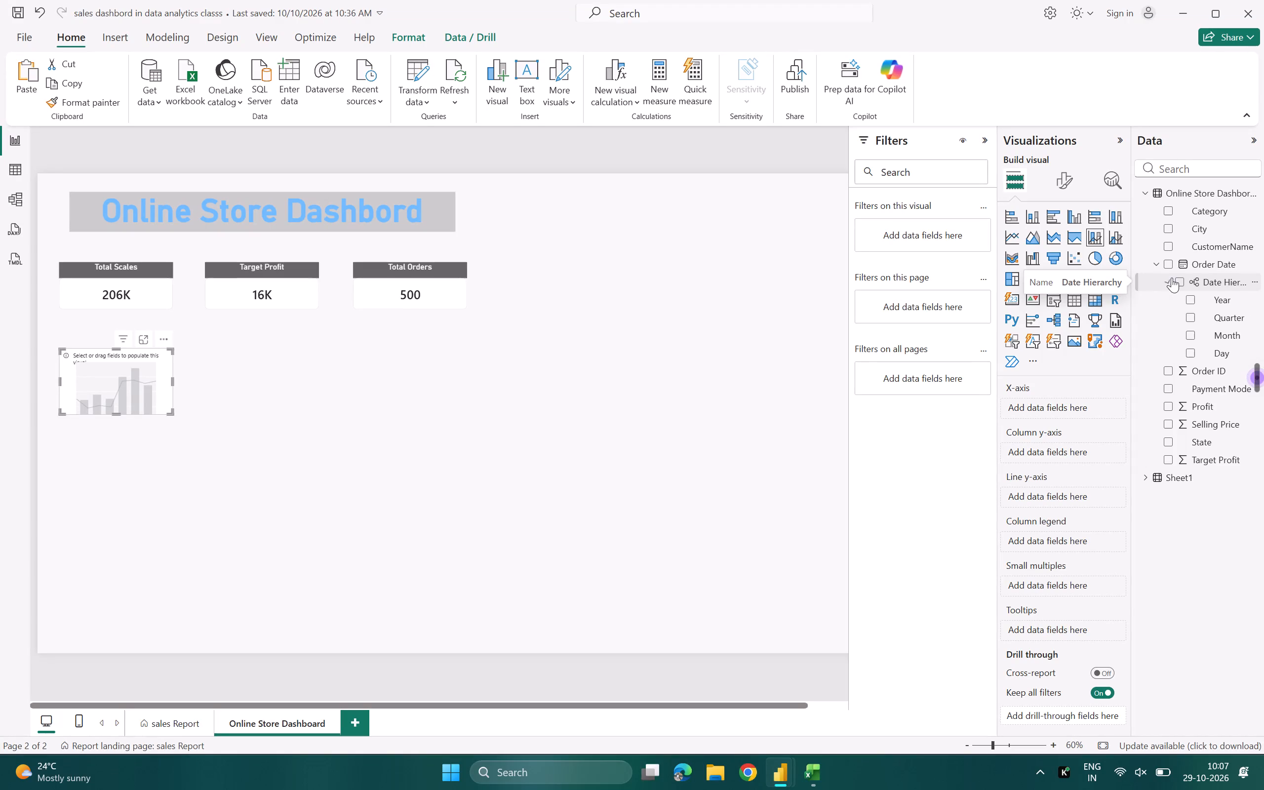
click(1194, 319)
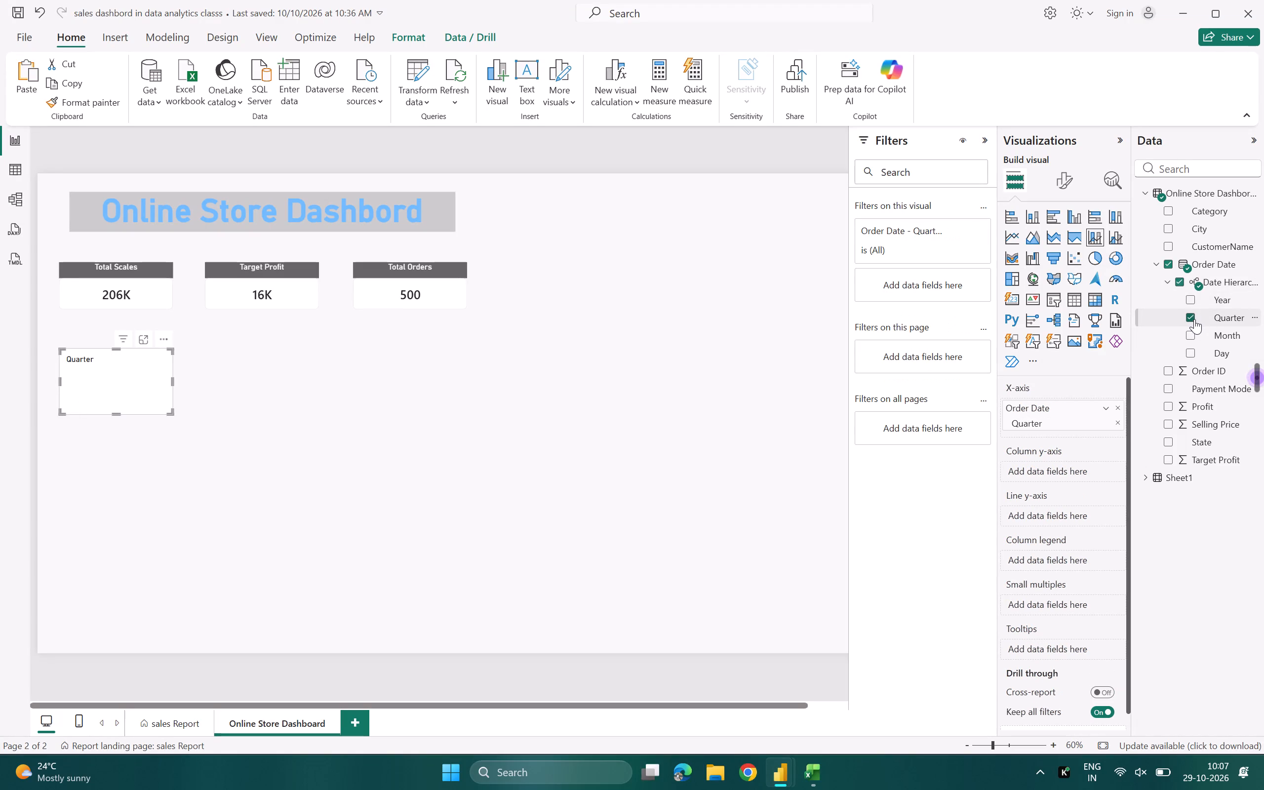
click(1188, 407)
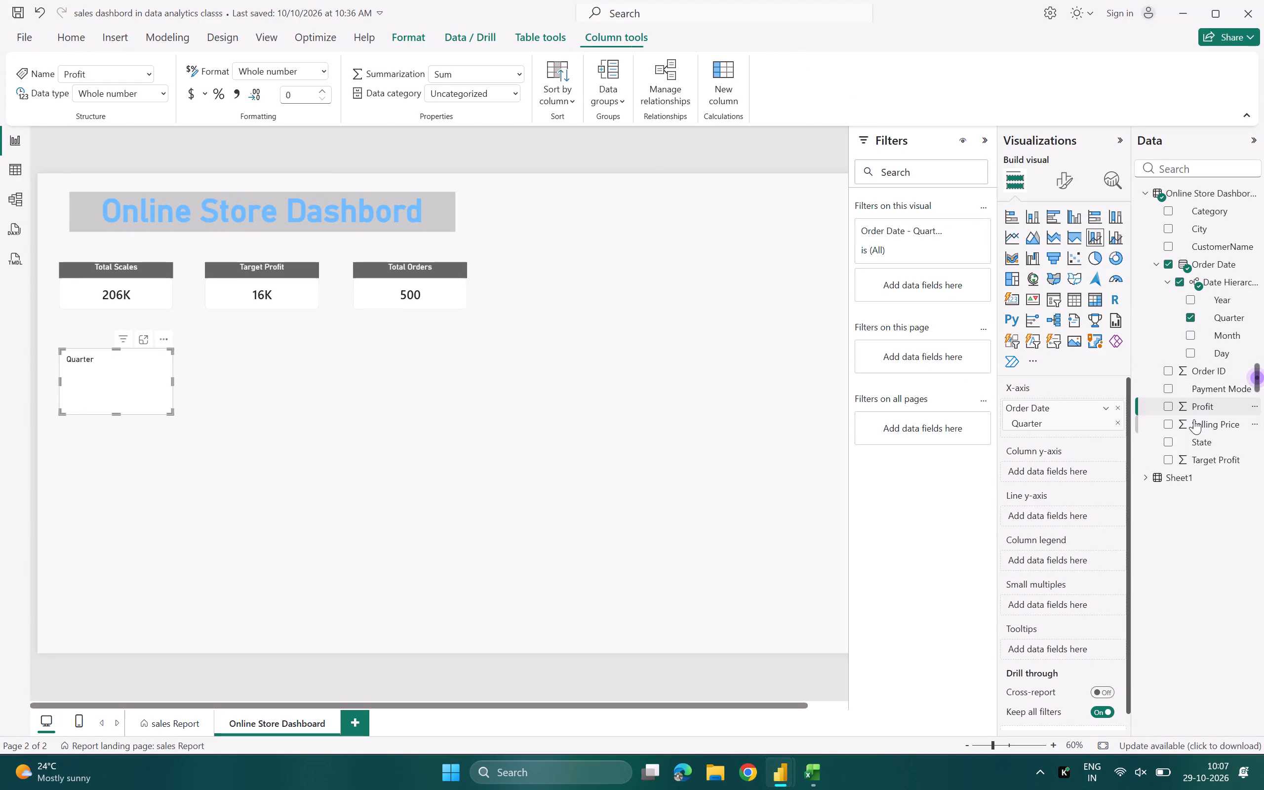
click(1195, 421)
click(1172, 406)
click(1170, 421)
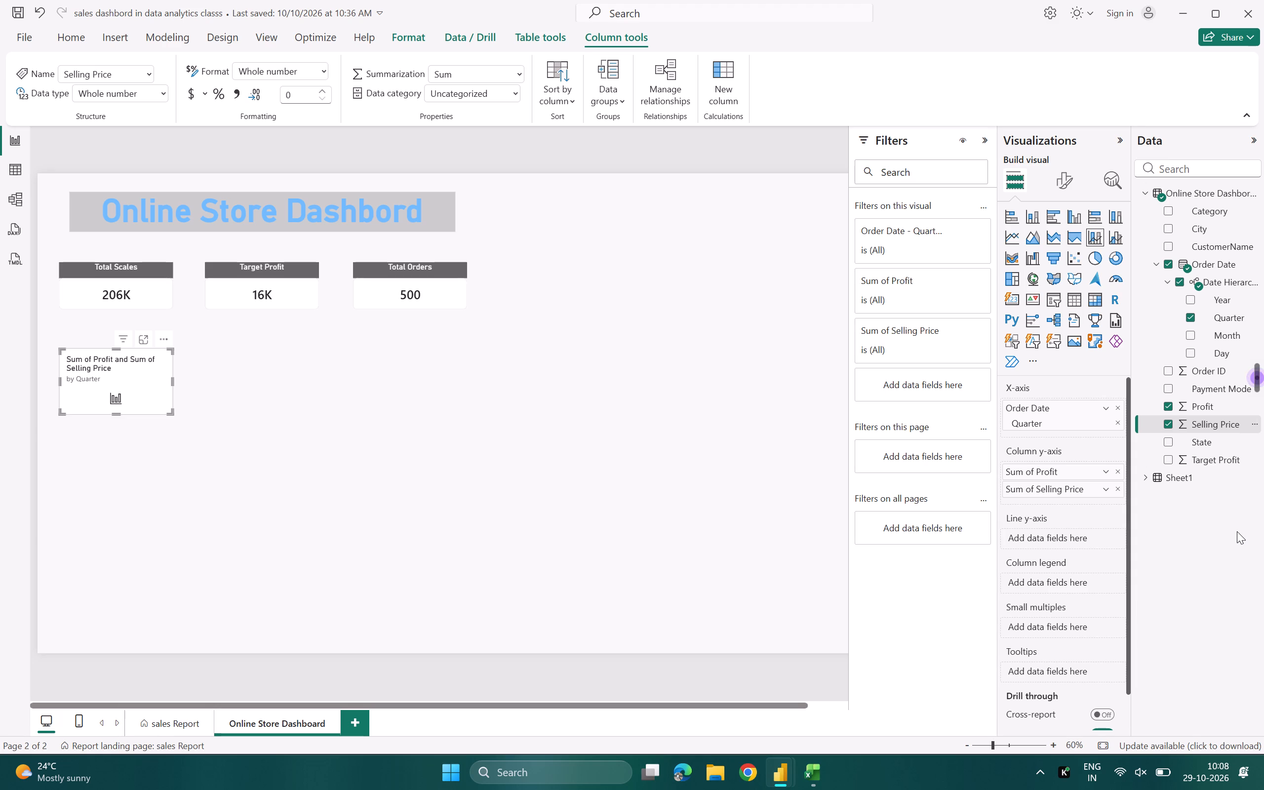
Enlarge the chart beneath the cards until its quarterly columns, axis labels and legend are readable.
click(91, 382)
drag(172, 413, 218, 449)
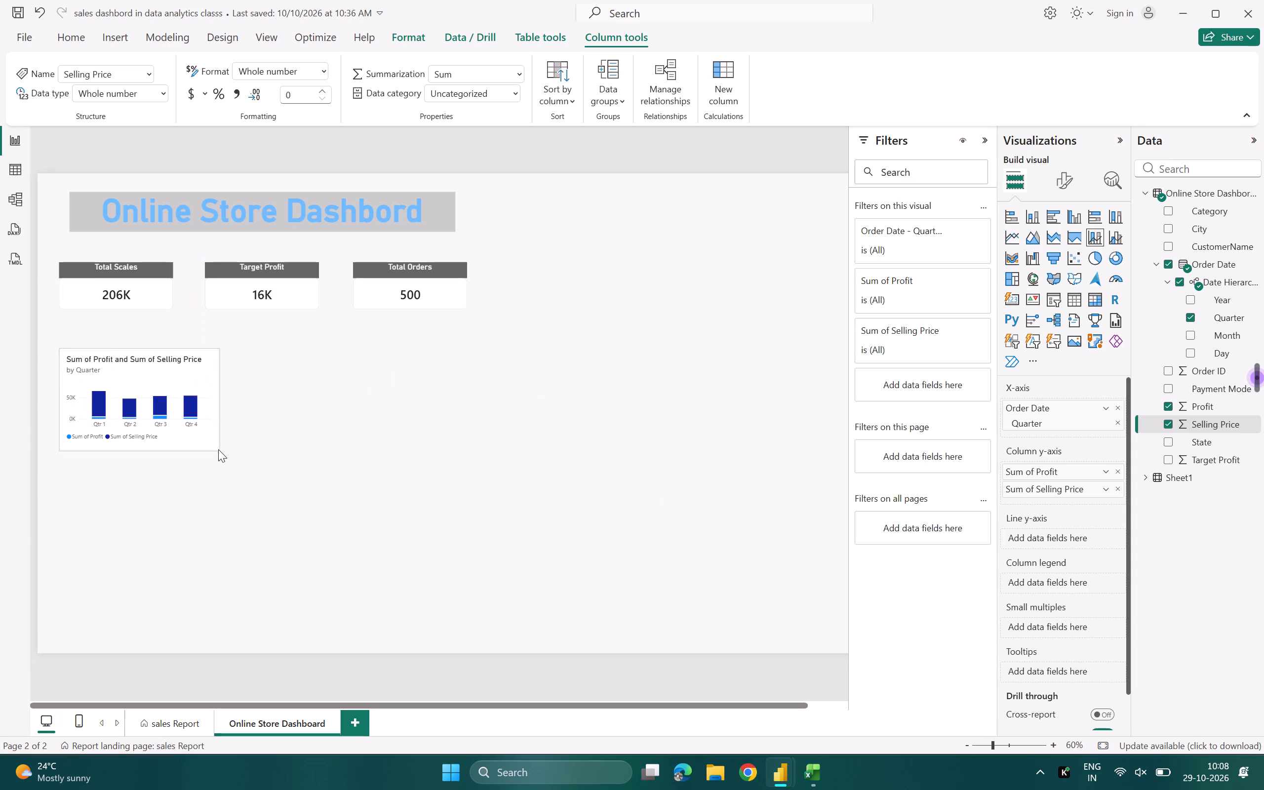
drag(218, 449, 250, 522)
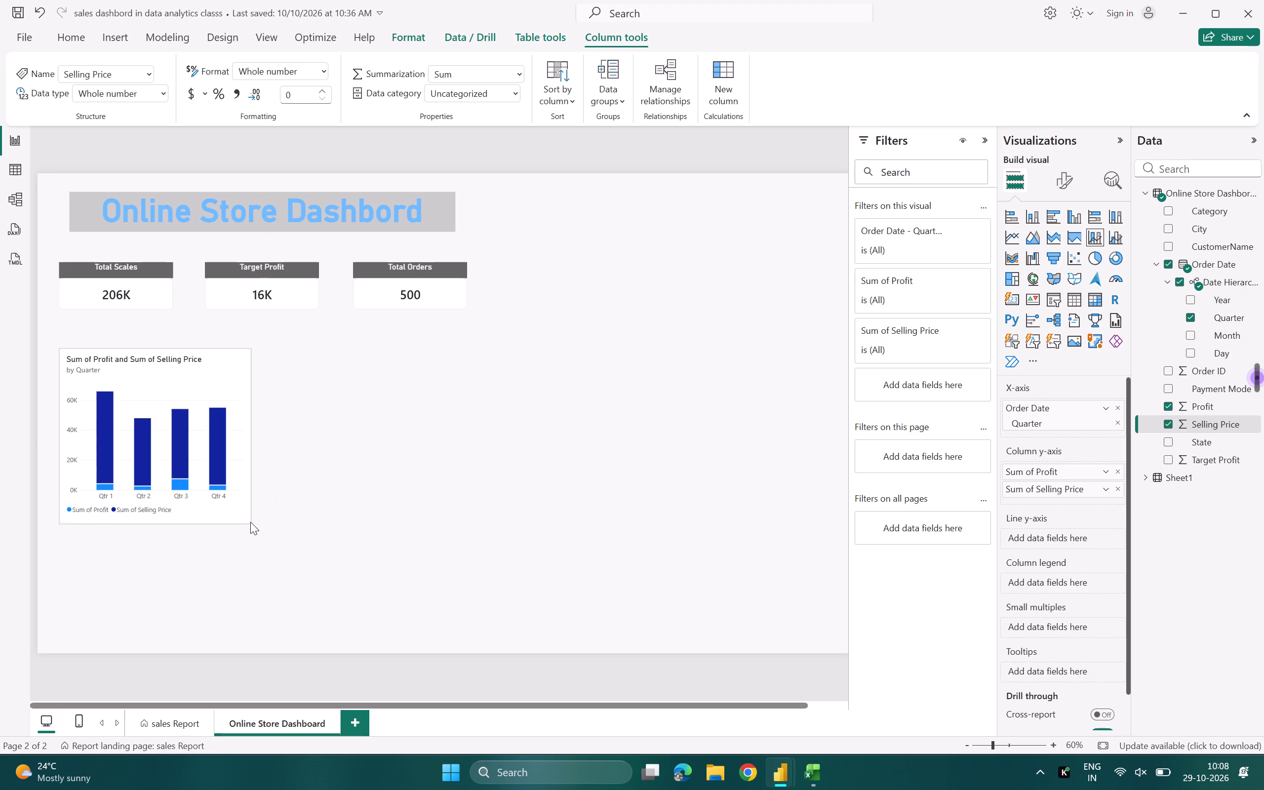
drag(250, 522, 261, 517)
click(335, 487)
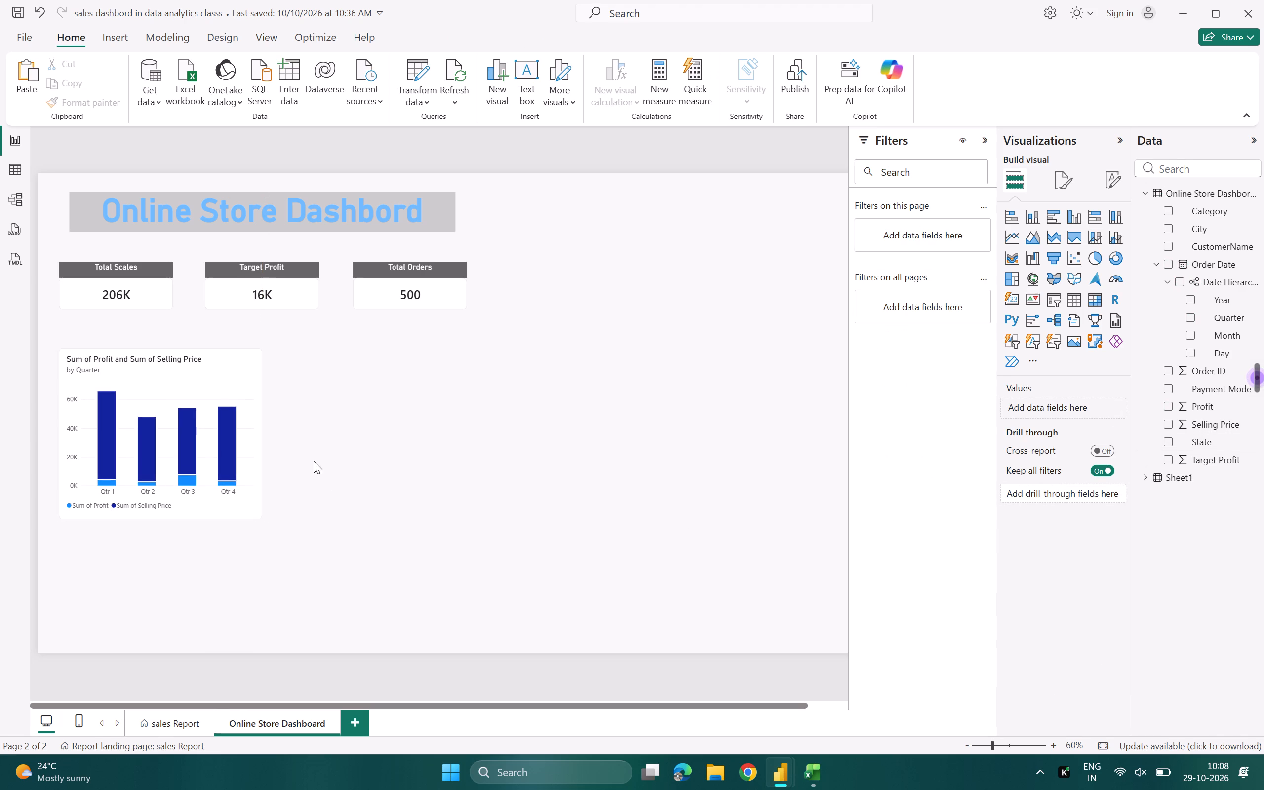
Move Sum of Selling Price from the chart's column y-axis to its line y-axis.
click(194, 439)
click(194, 439)
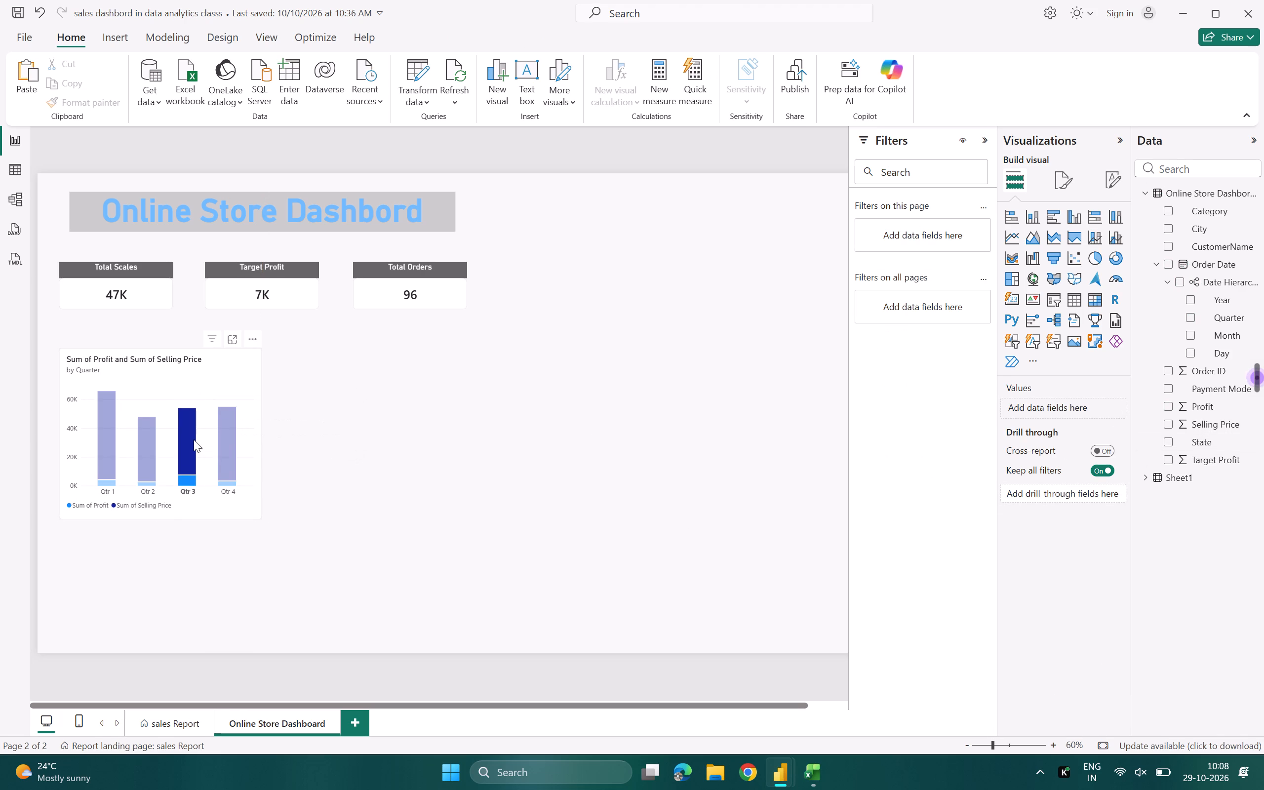
click(229, 367)
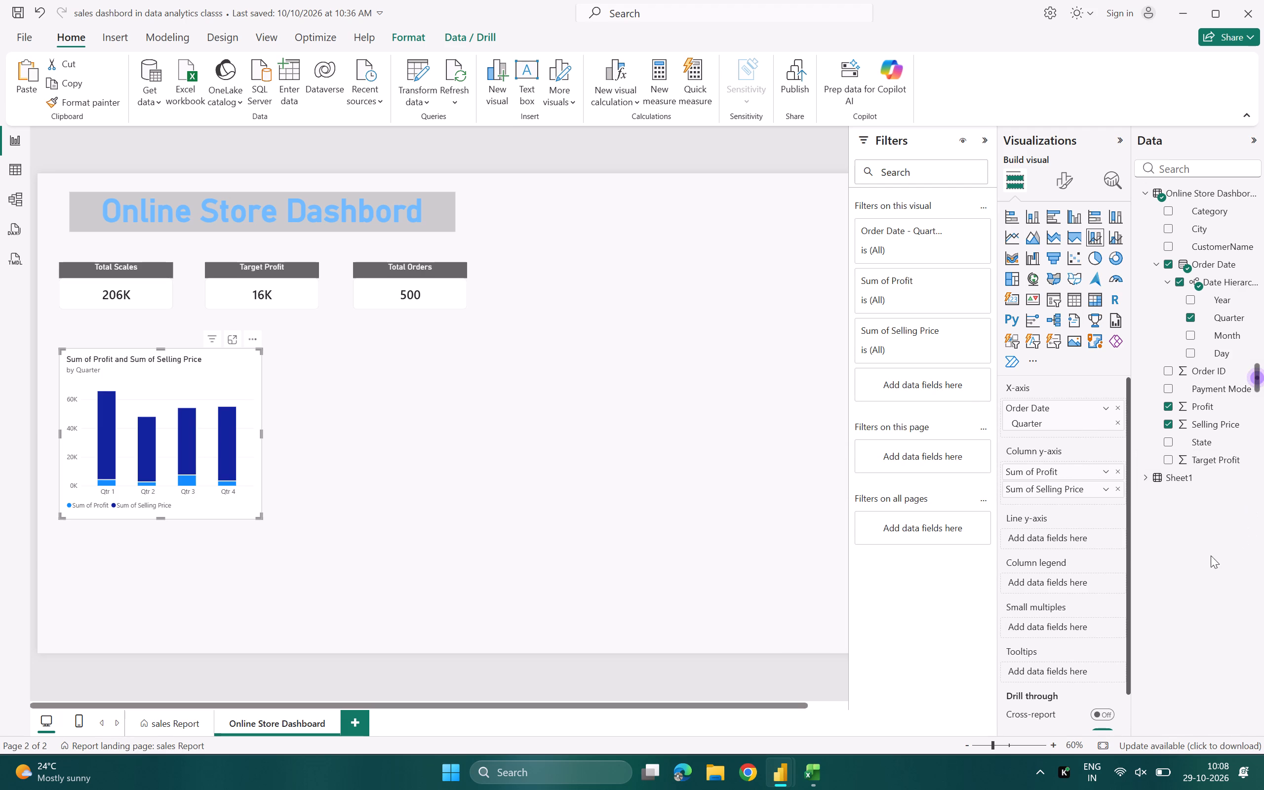
drag(1056, 485, 1059, 541)
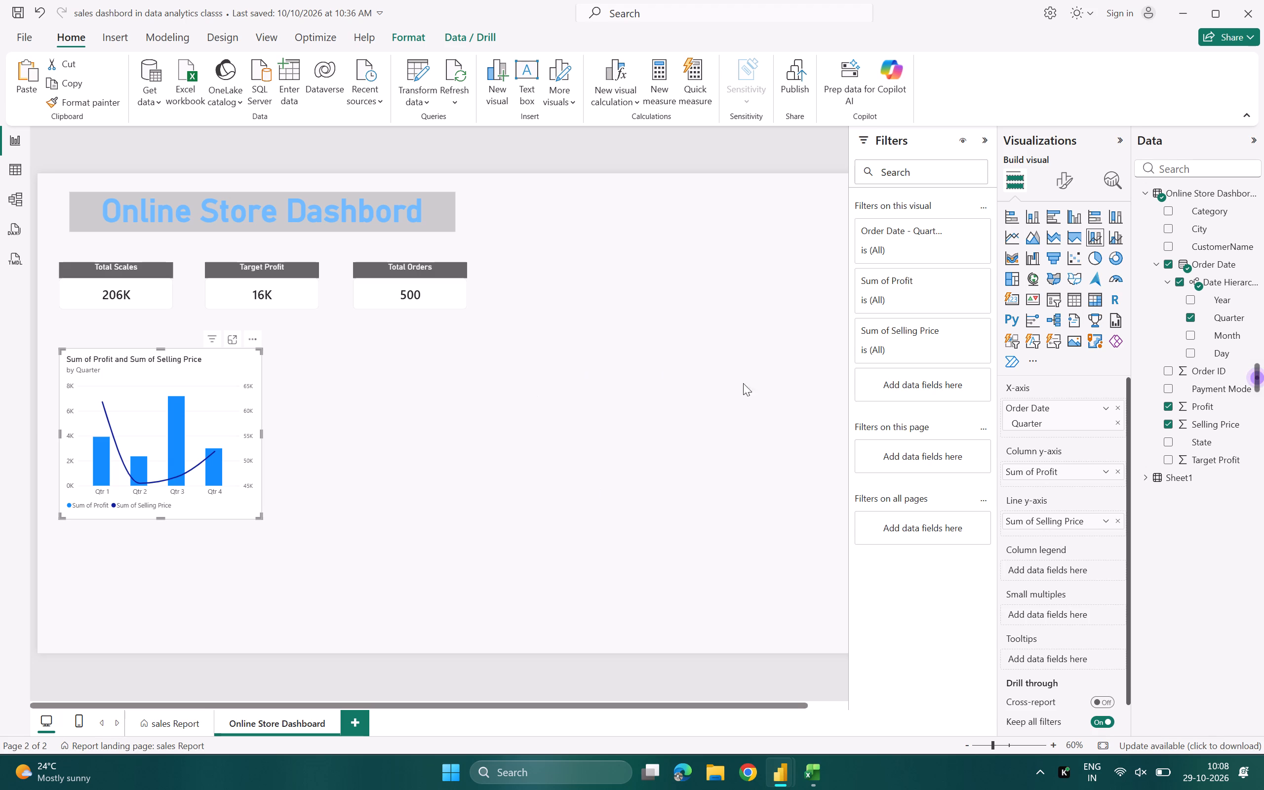
Highlight the Qtr 3 column and move the combo chart up, close beneath the Total Scales and Target Profit cards.
click(173, 448)
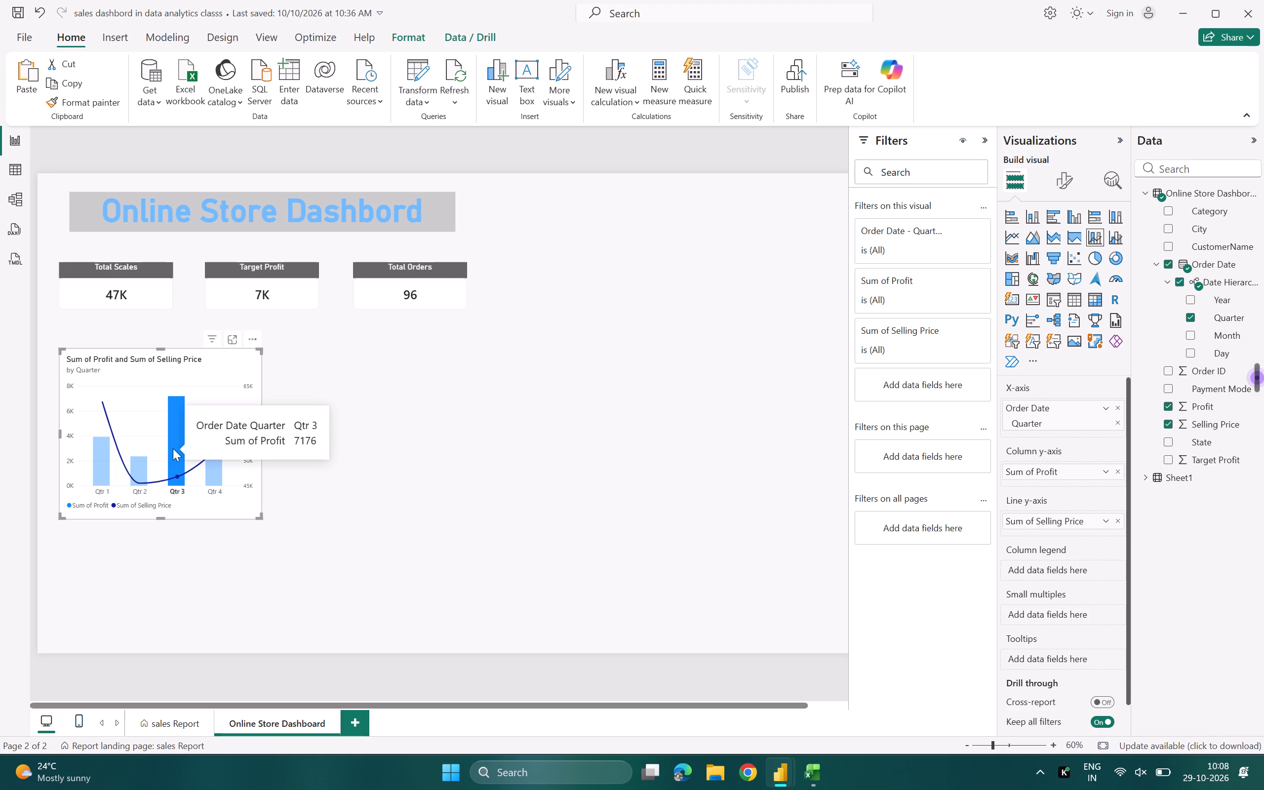
click(508, 473)
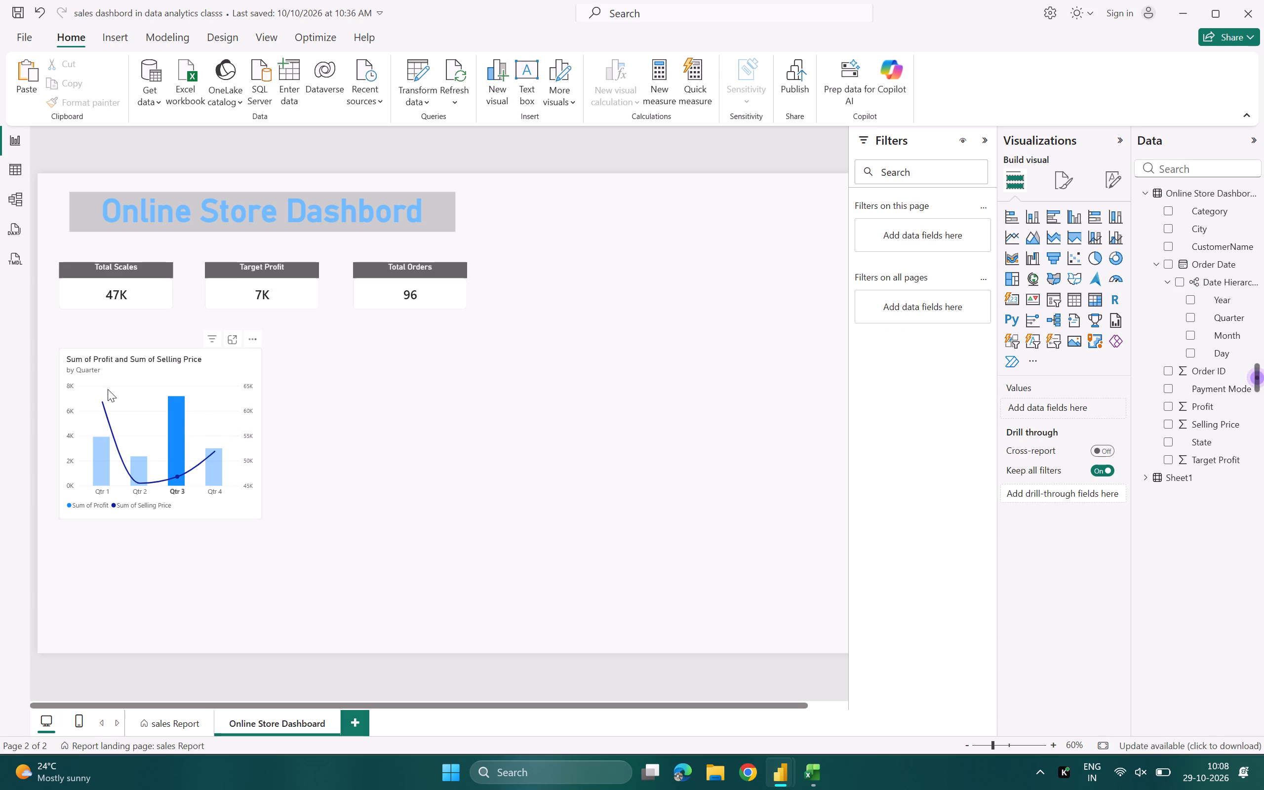
drag(108, 389, 137, 369)
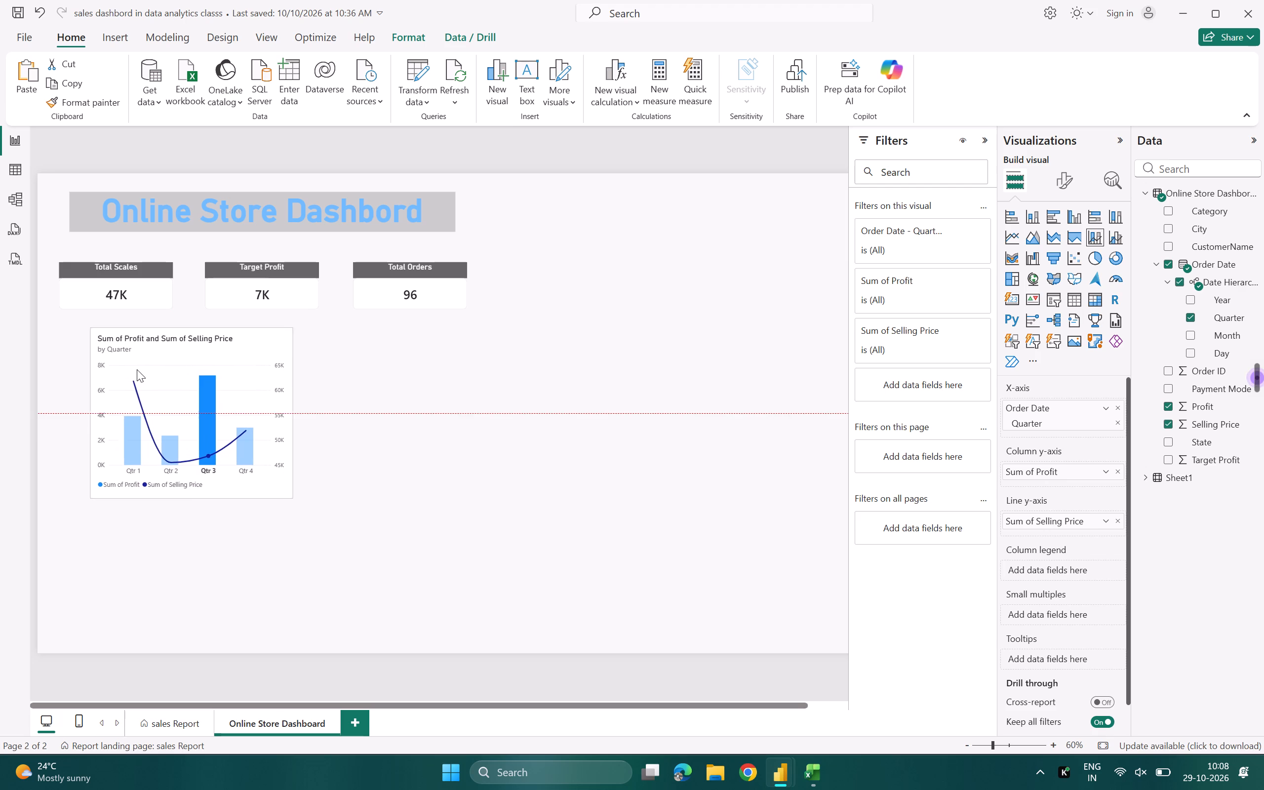
drag(137, 369, 136, 369)
click(430, 465)
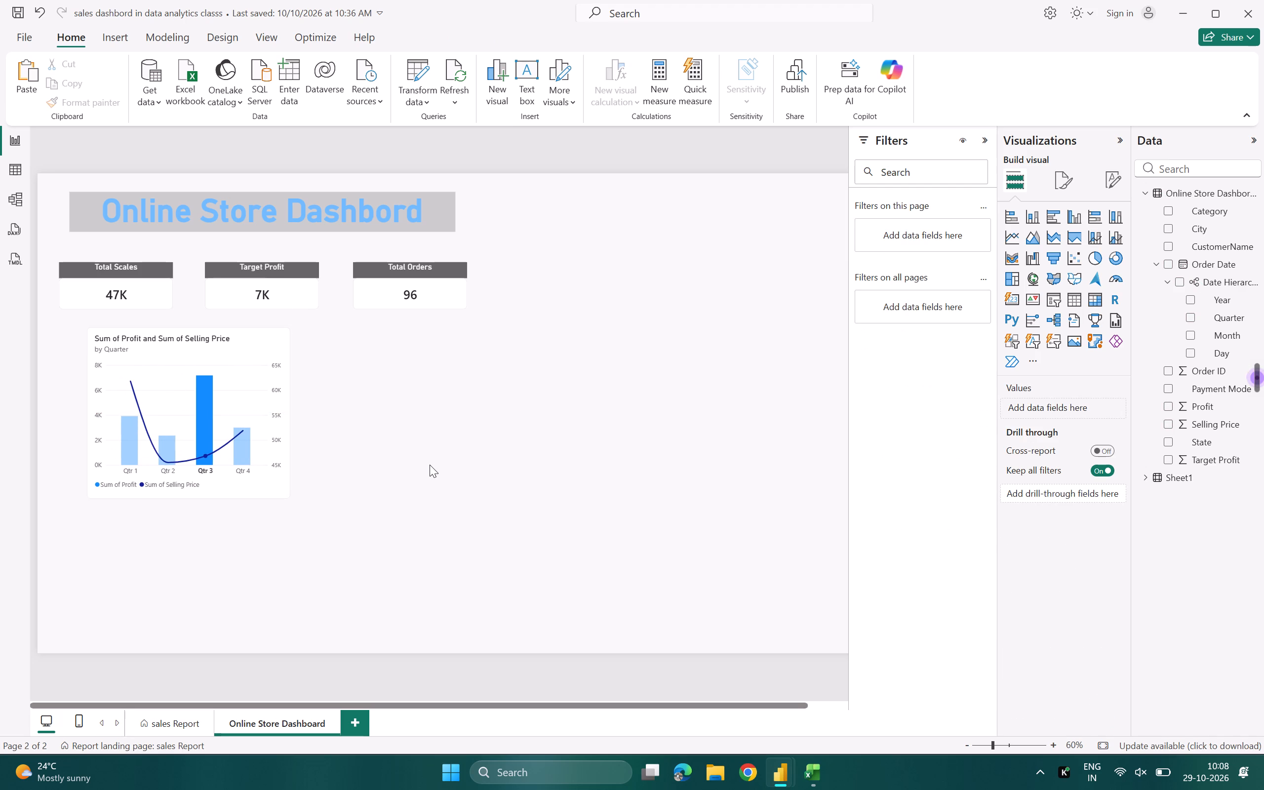
On the sales Report page, shift the empty Year chart slightly away from the gross income chart, then return to the Online Store Dashboard page.
click(149, 720)
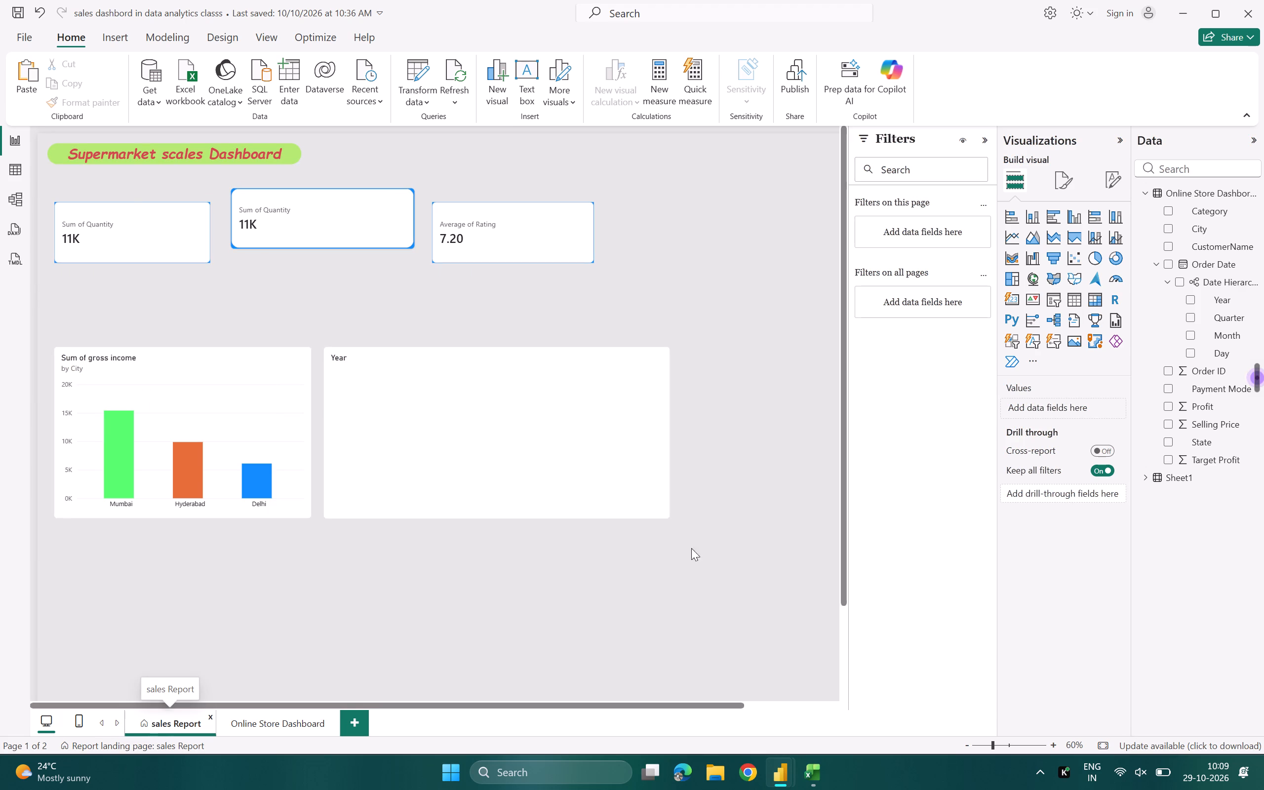
click(556, 401)
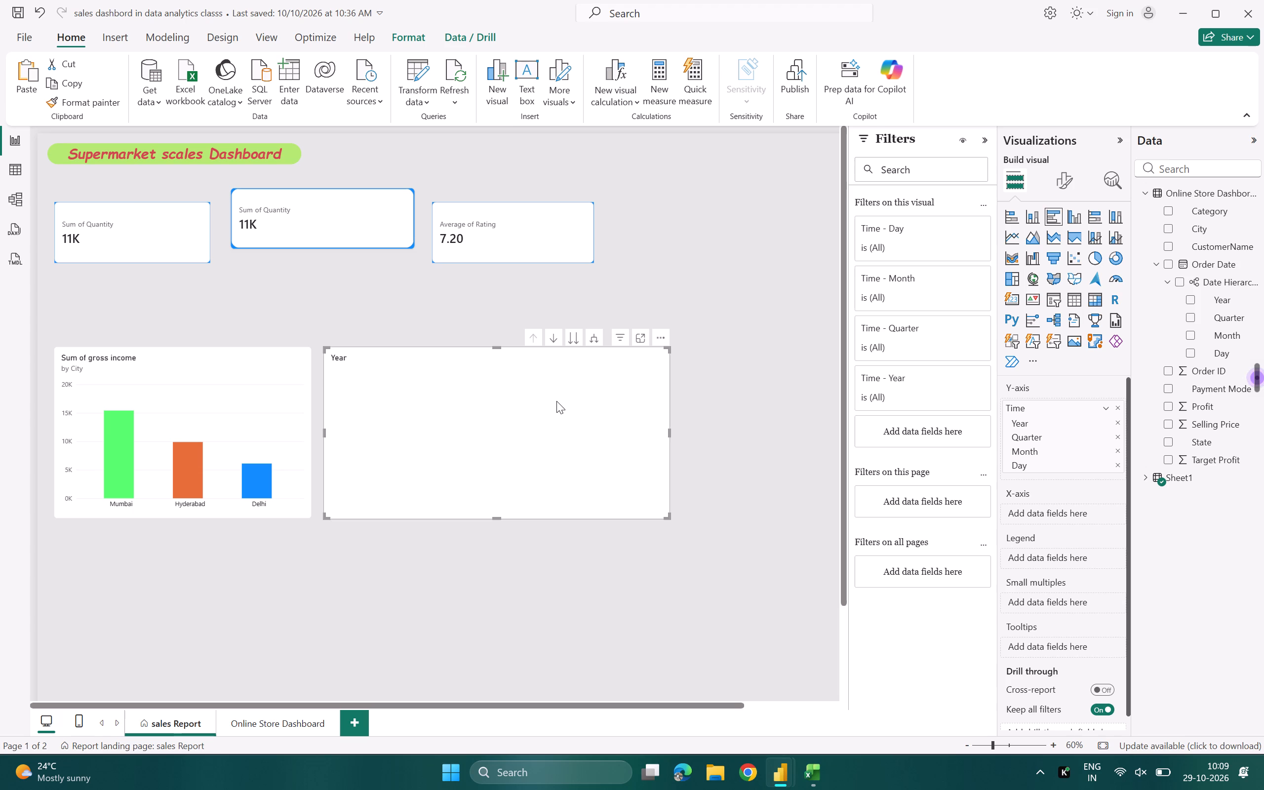
drag(556, 401, 570, 400)
click(570, 400)
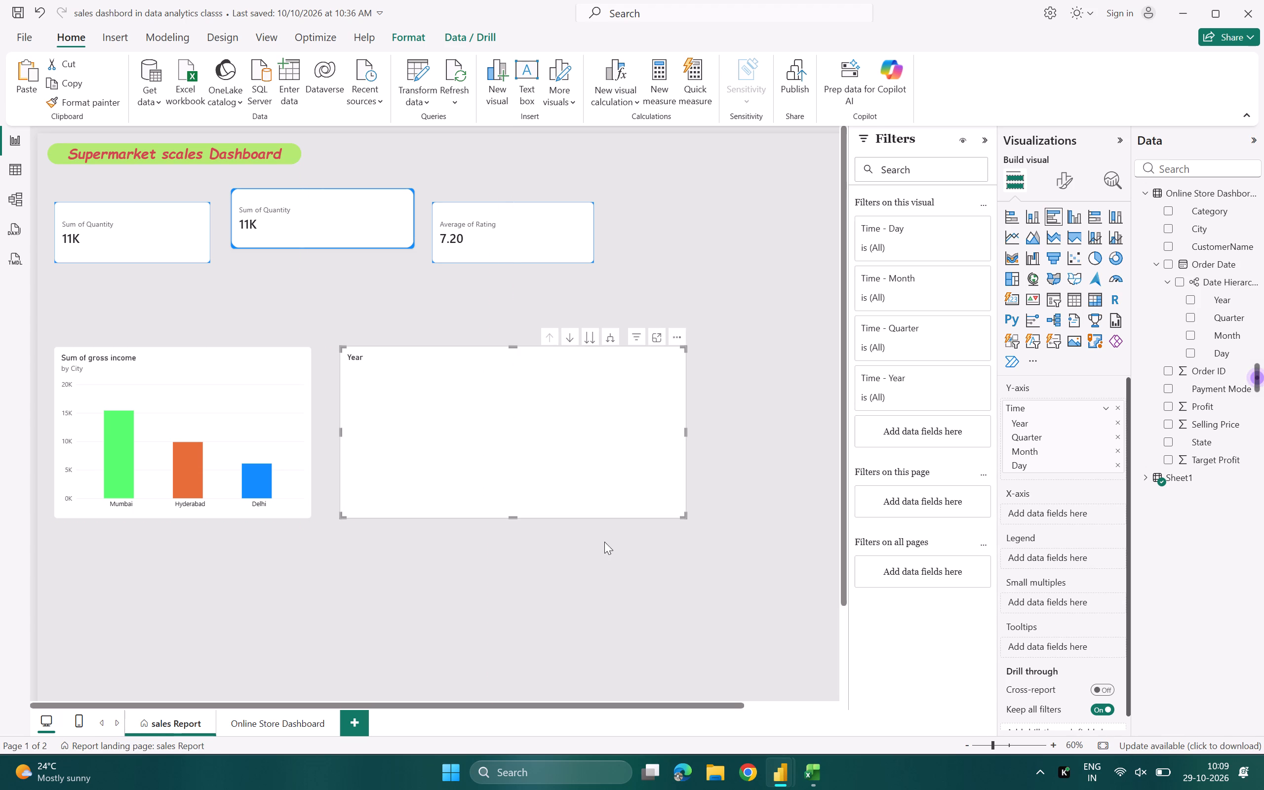
click(593, 539)
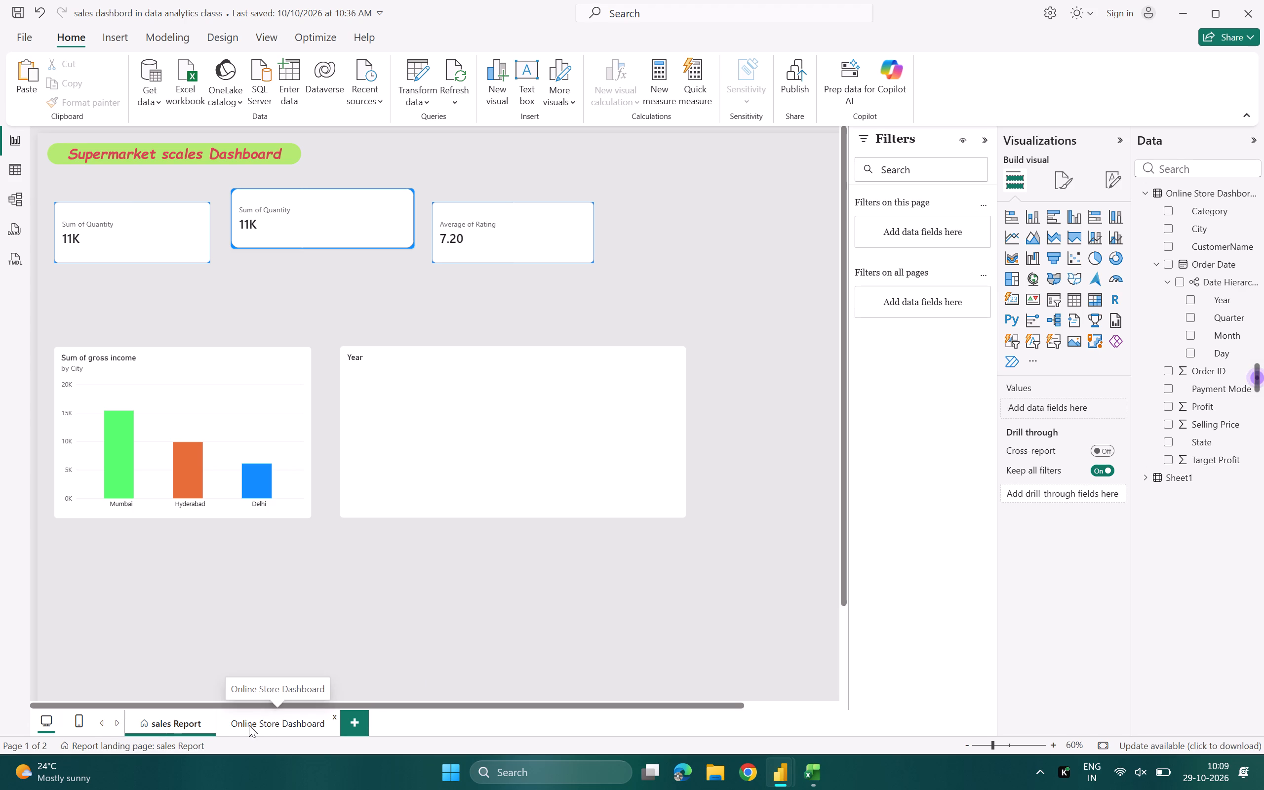
drag(557, 426, 547, 429)
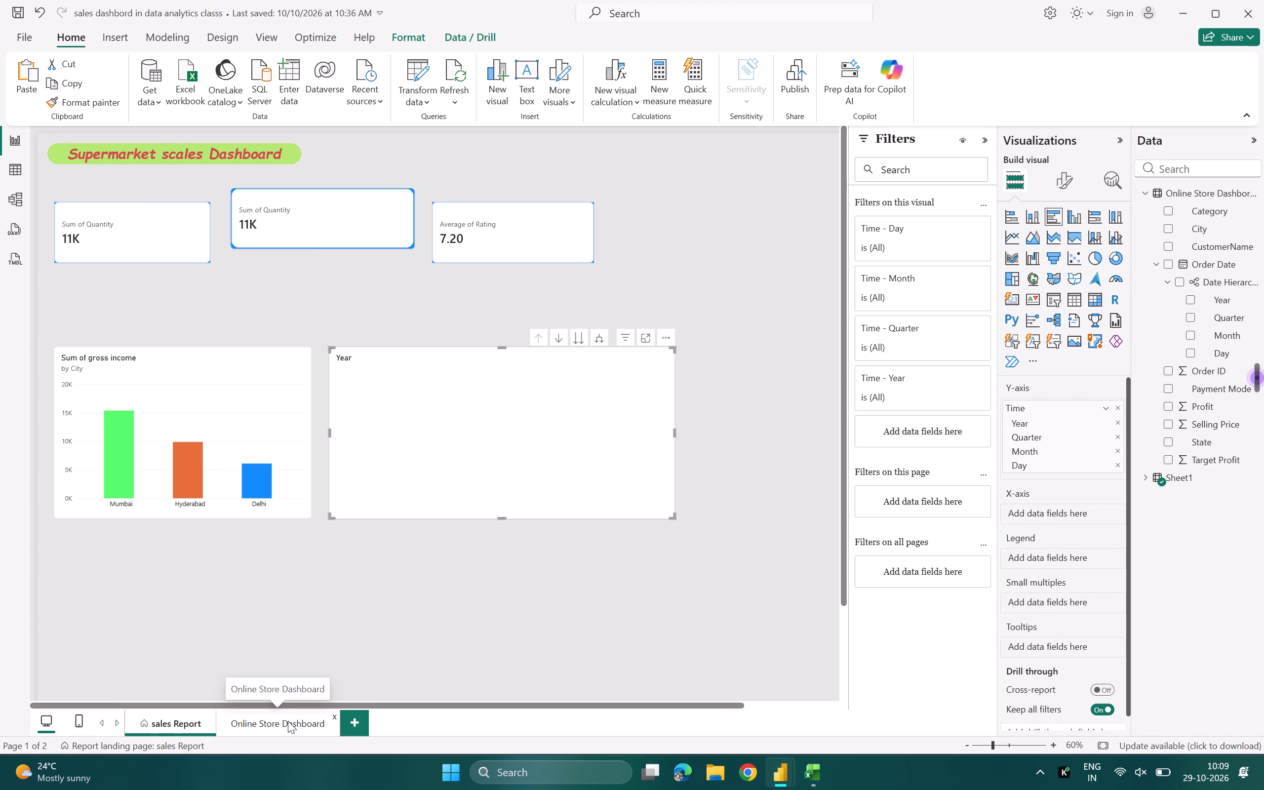
click(288, 721)
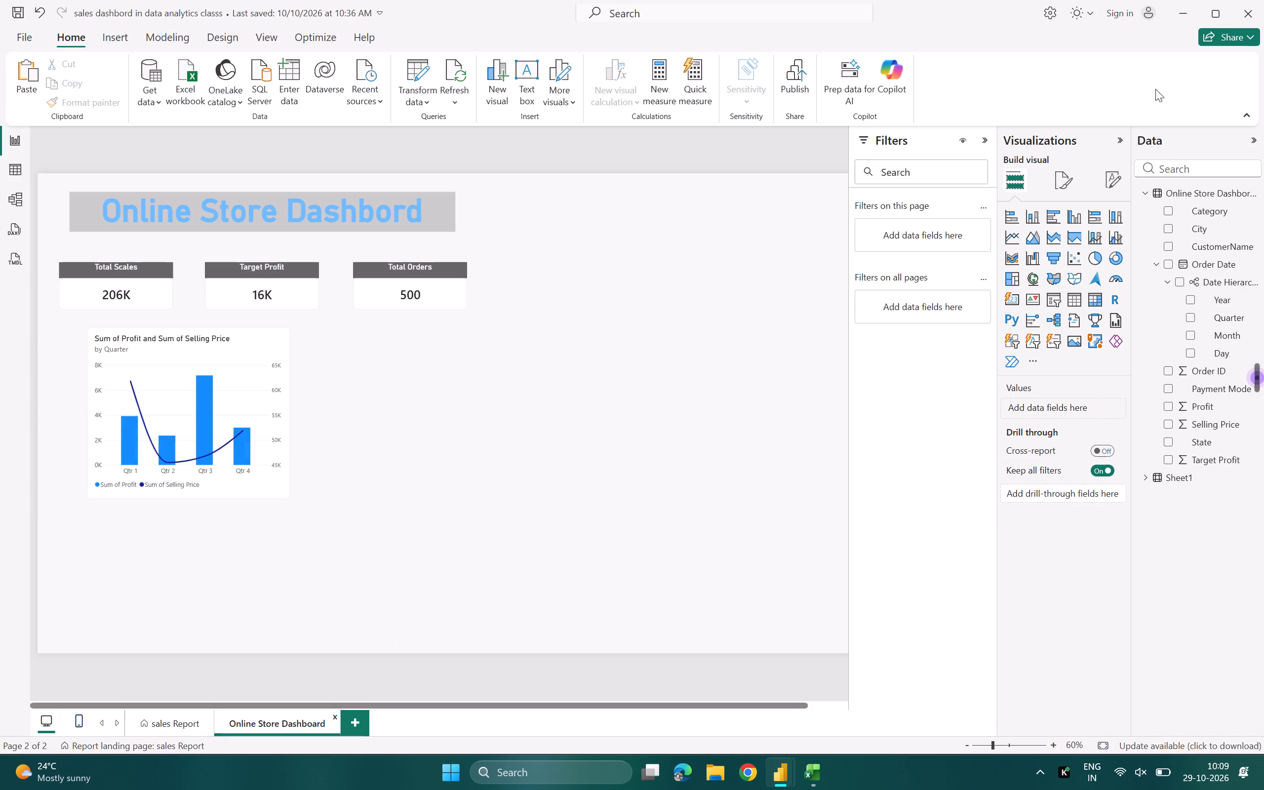
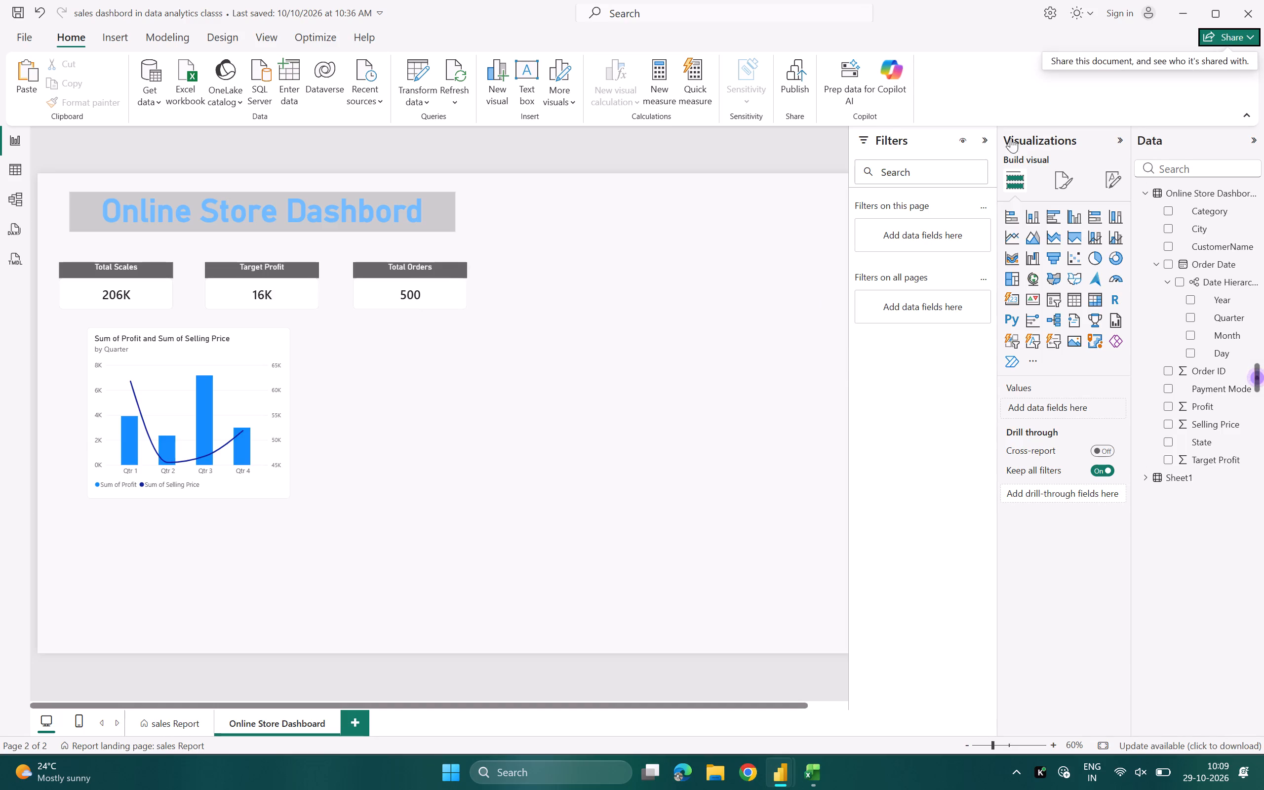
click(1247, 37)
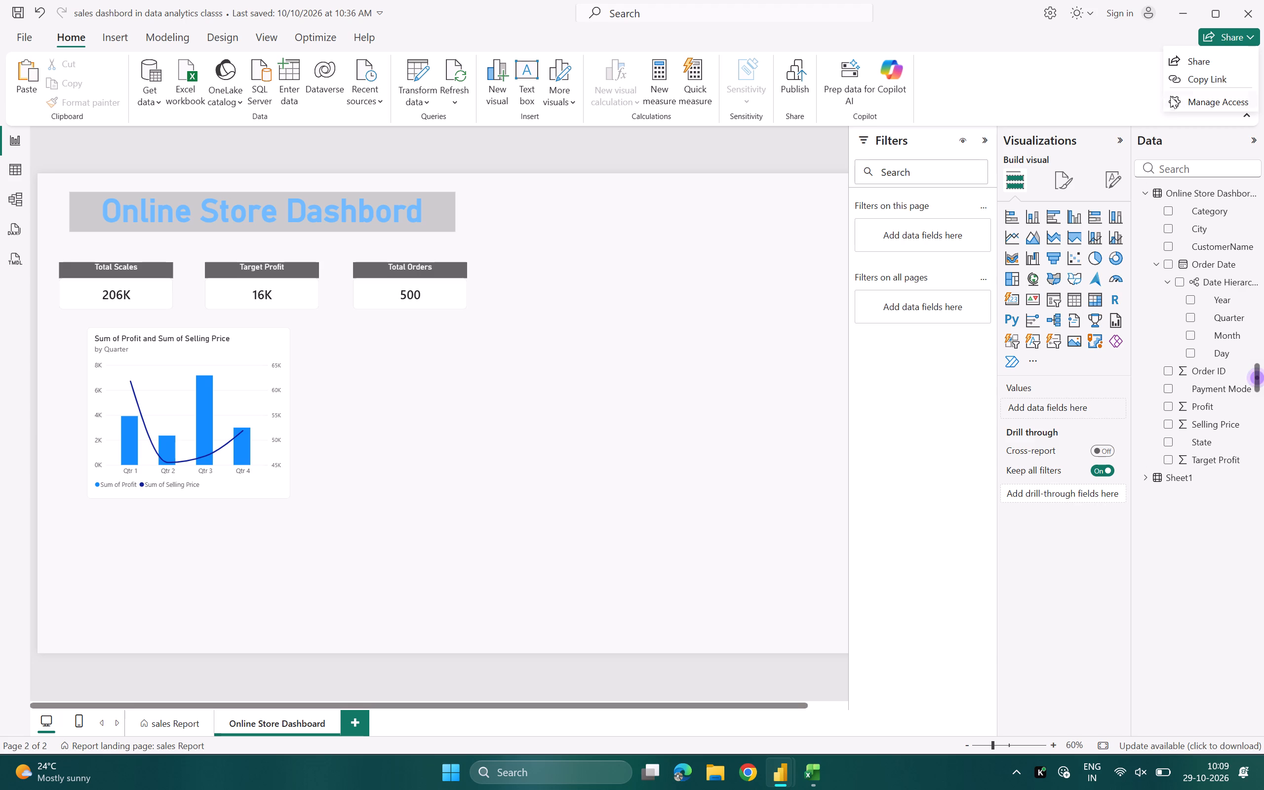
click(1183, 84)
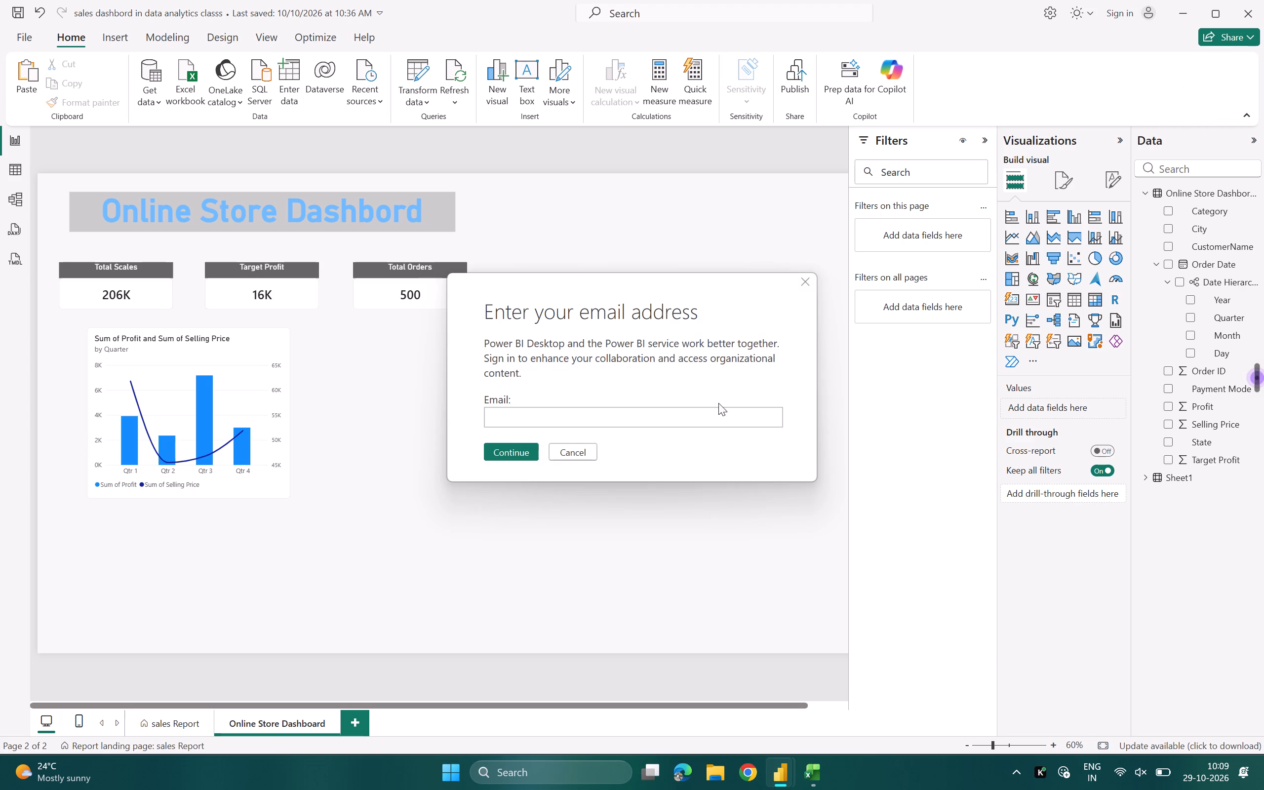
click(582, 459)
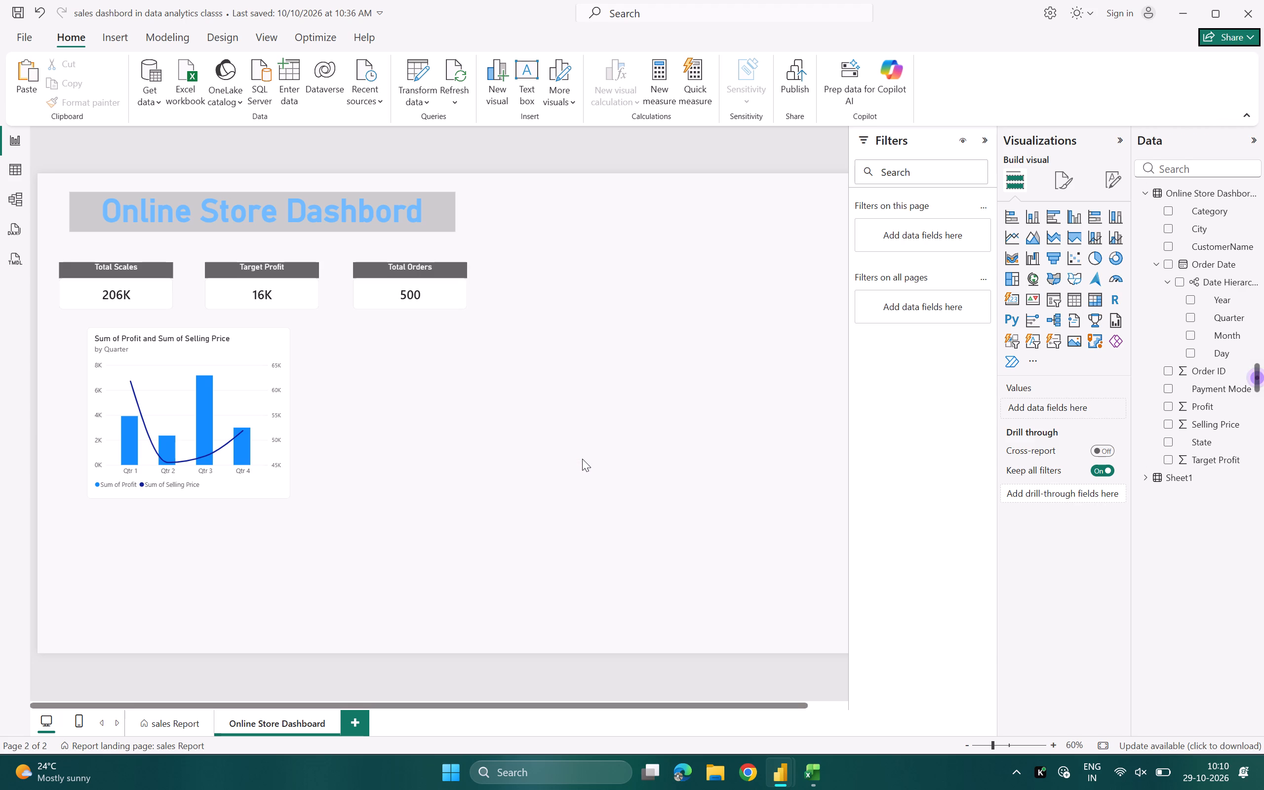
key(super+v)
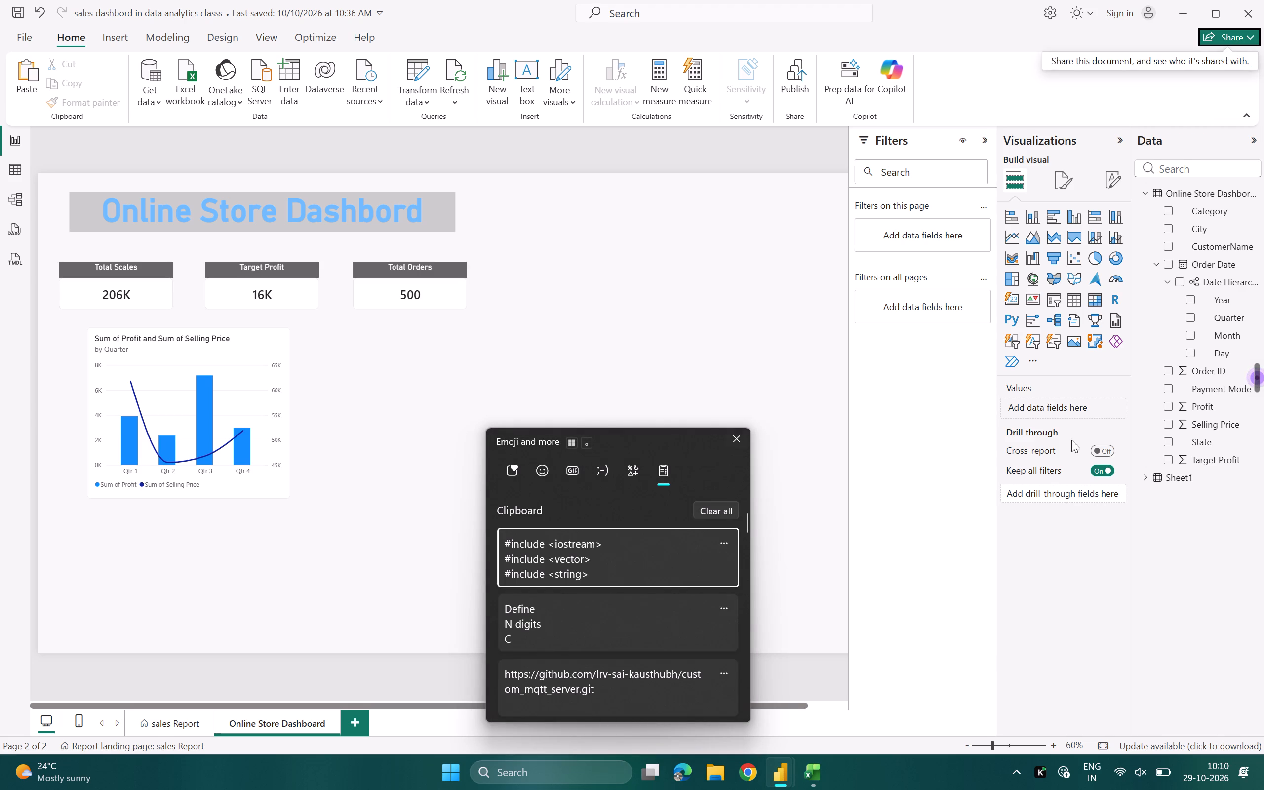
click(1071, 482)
Open Manage Access for the report to bring up the account sign-in request.
click(1236, 40)
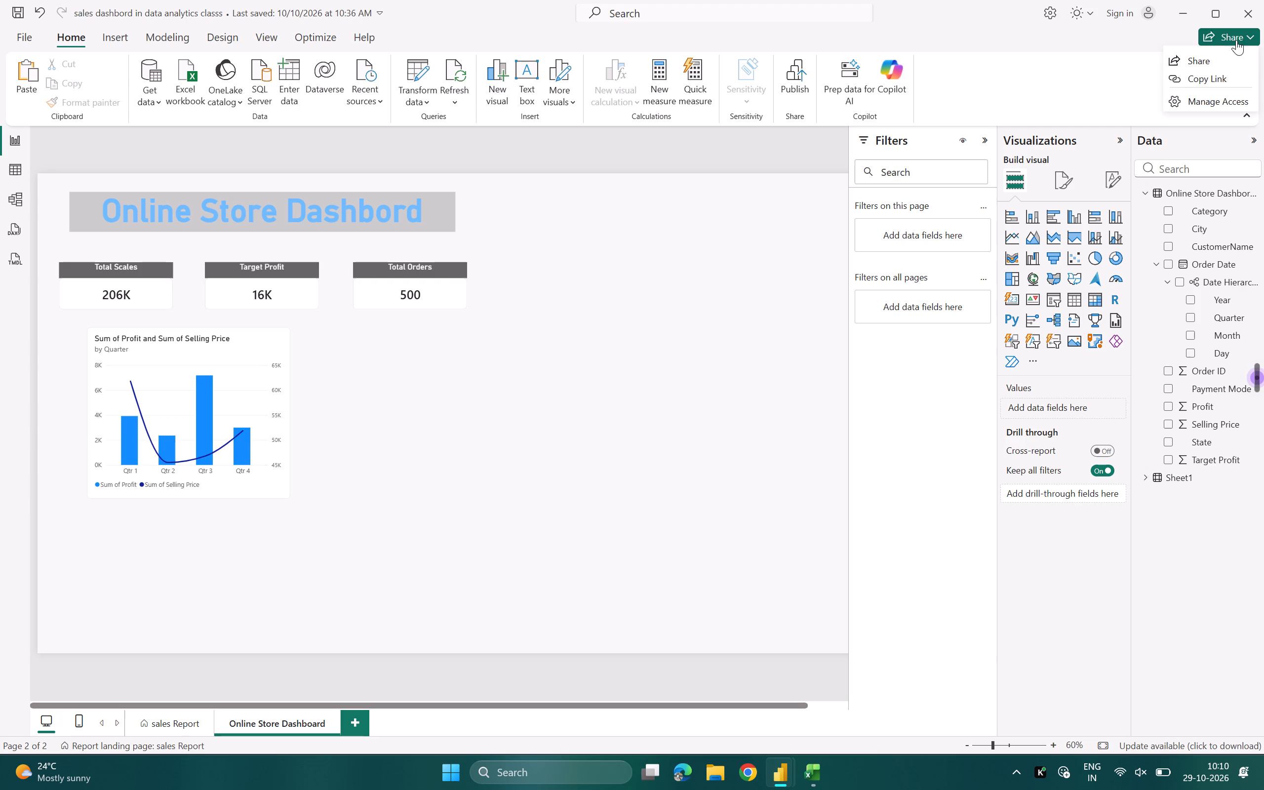
click(1218, 97)
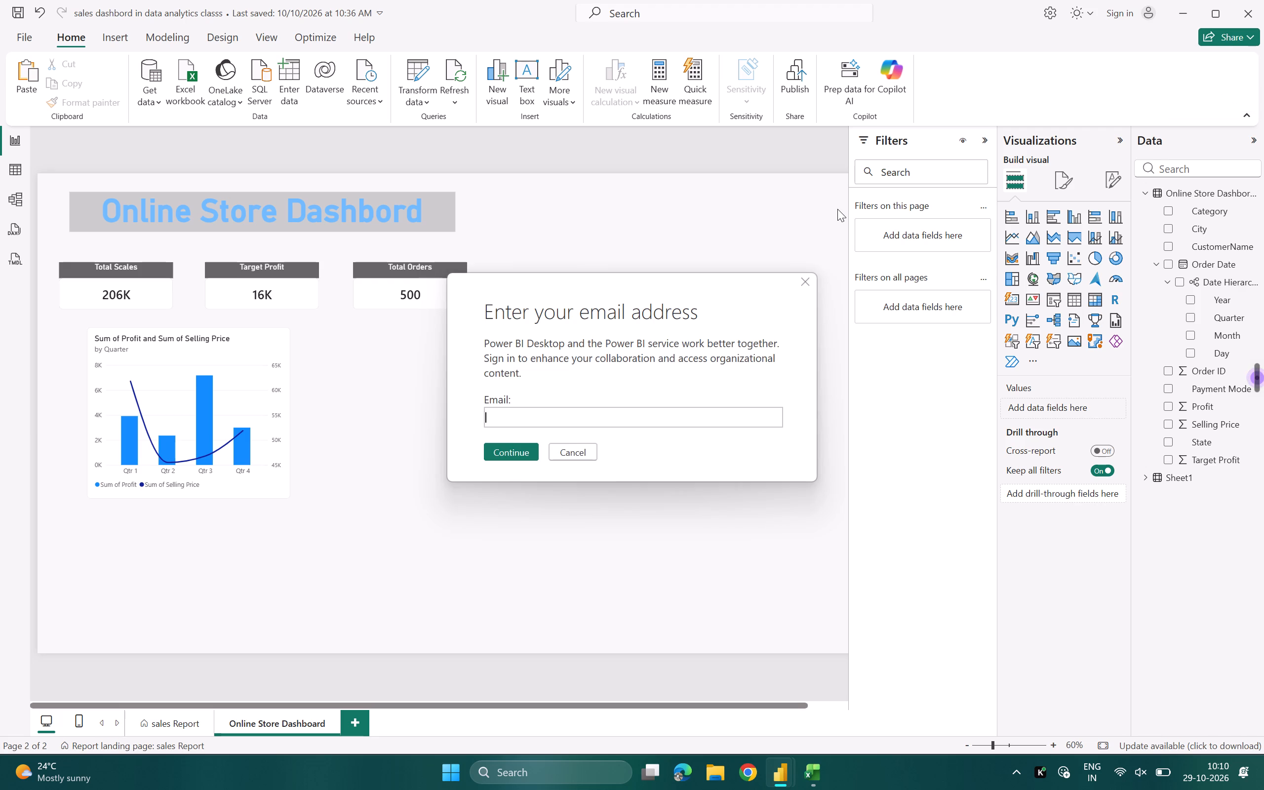
text(20)
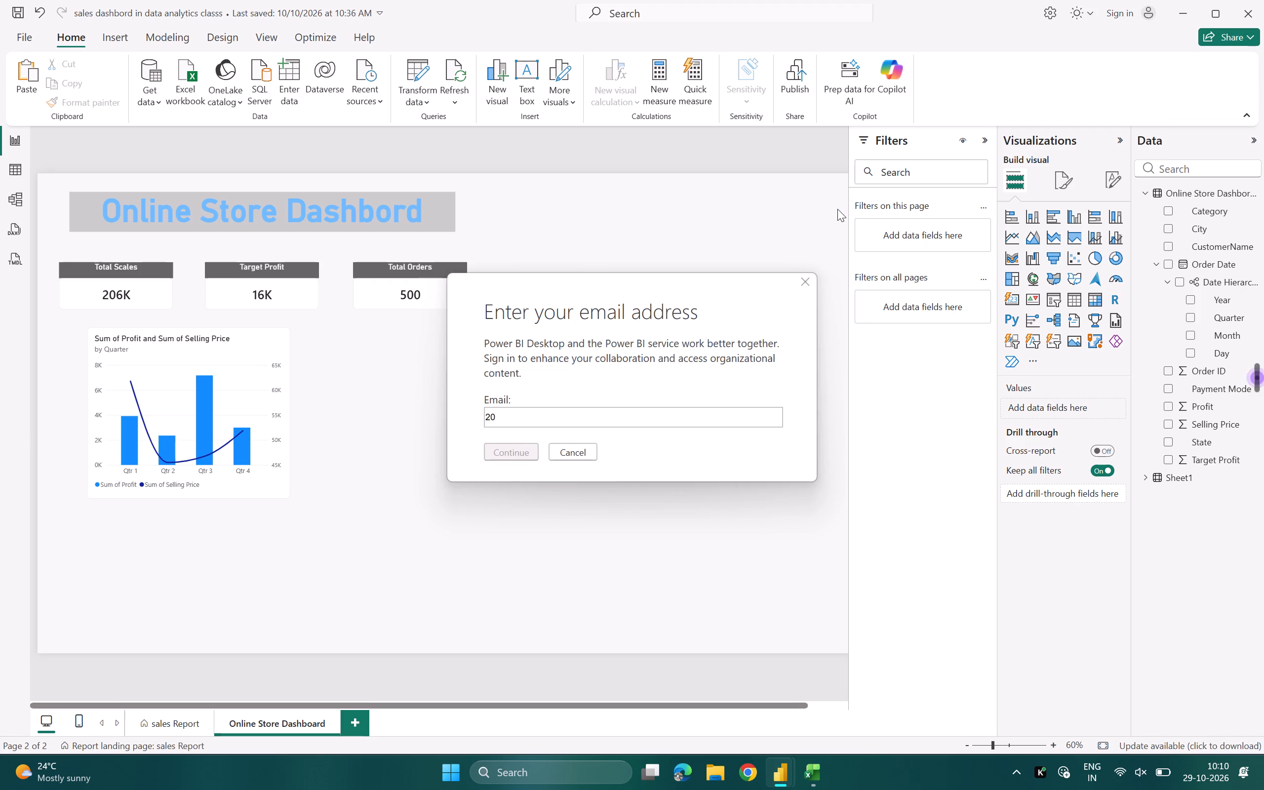
click(824, 421)
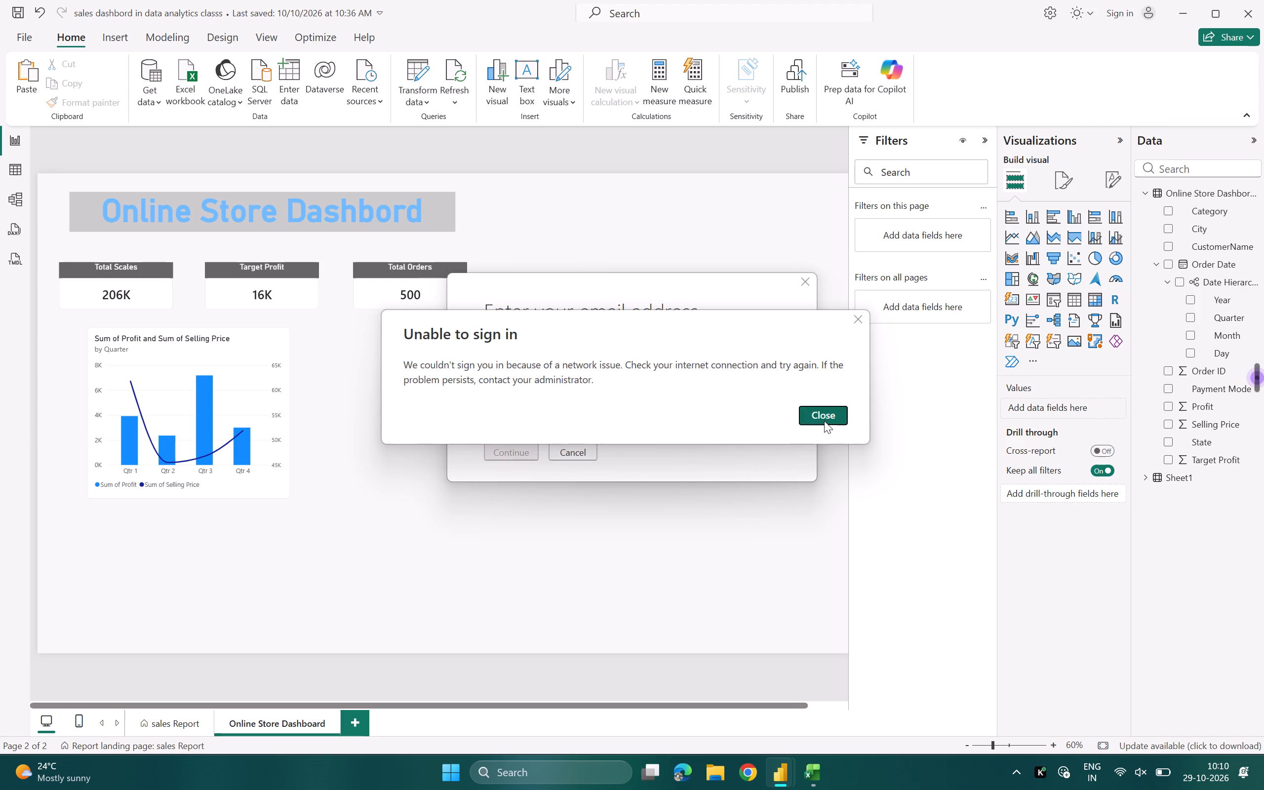
Switch to Chrome with the online.bits-pilani.ac.in profile, copy the account's email address, and close the browser tab.
click(746, 768)
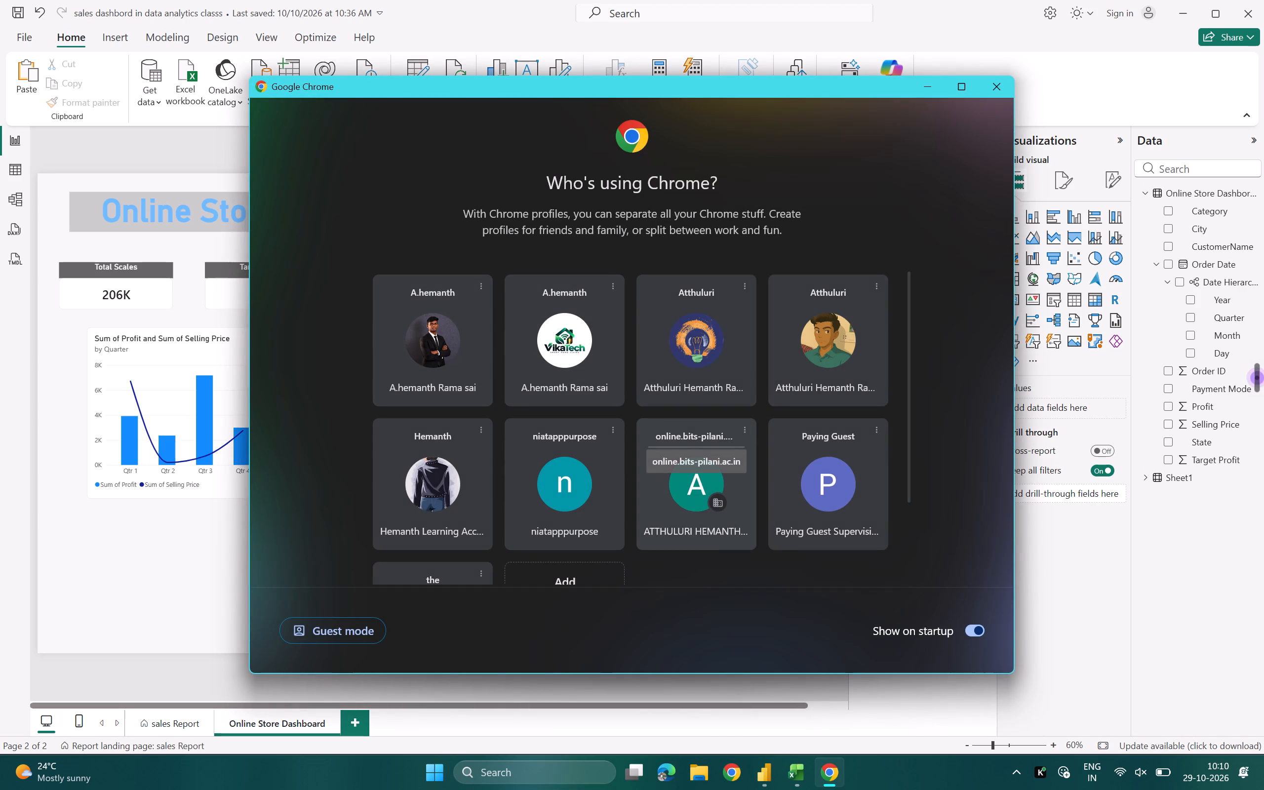
click(717, 486)
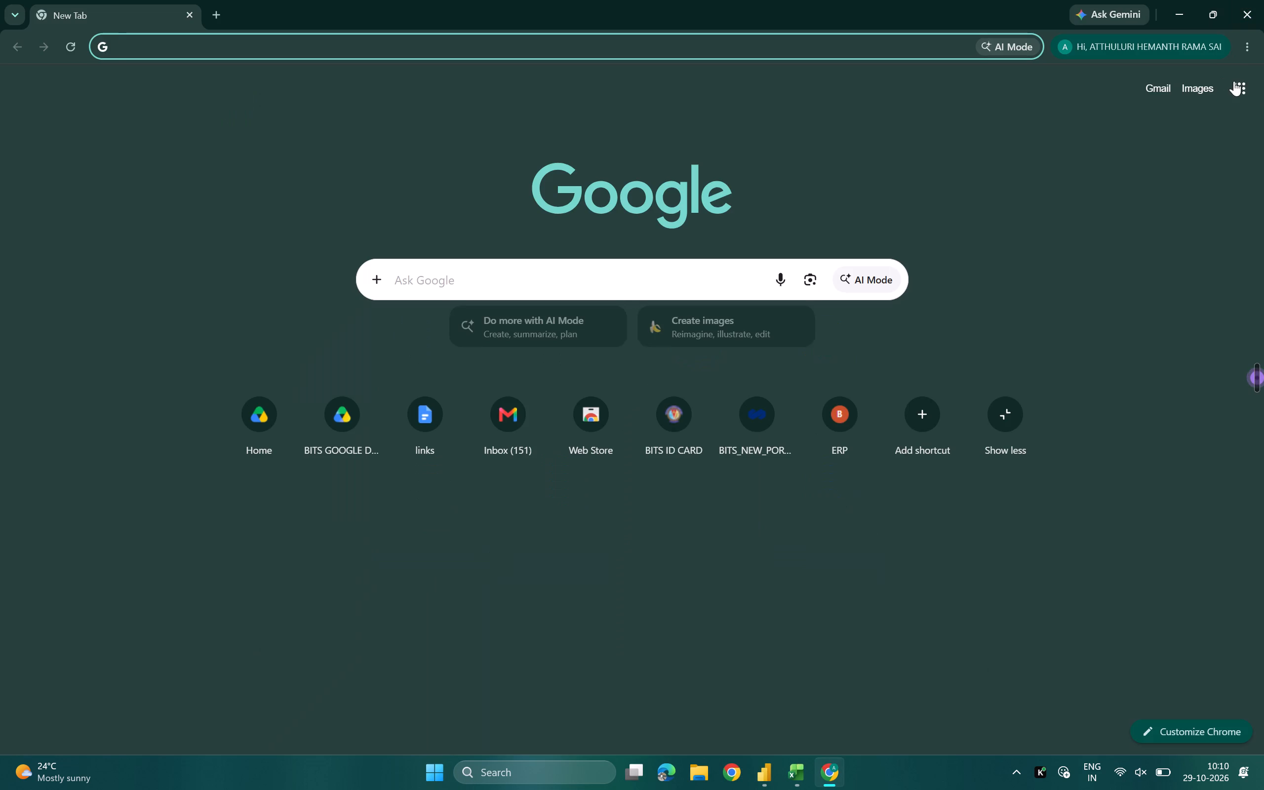
key(ctrl+r)
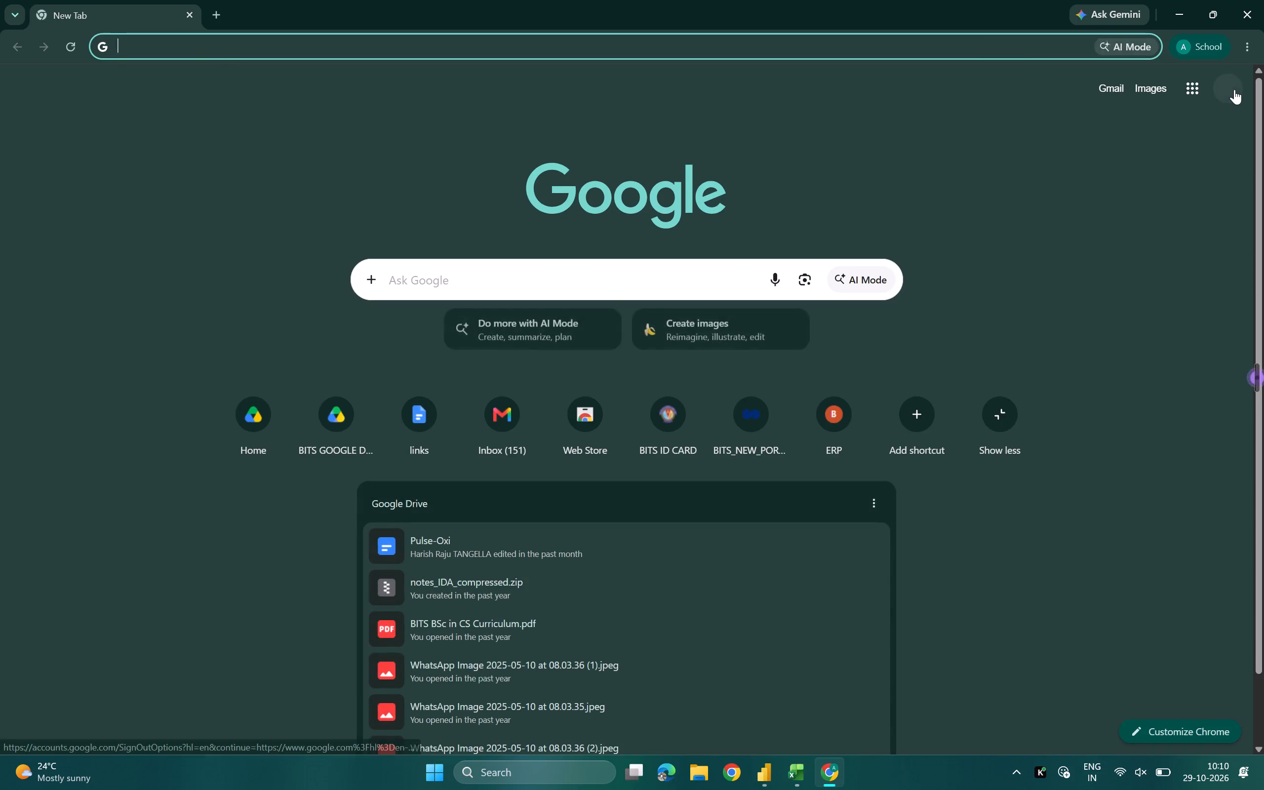
click(1234, 89)
drag(1027, 189, 1215, 211)
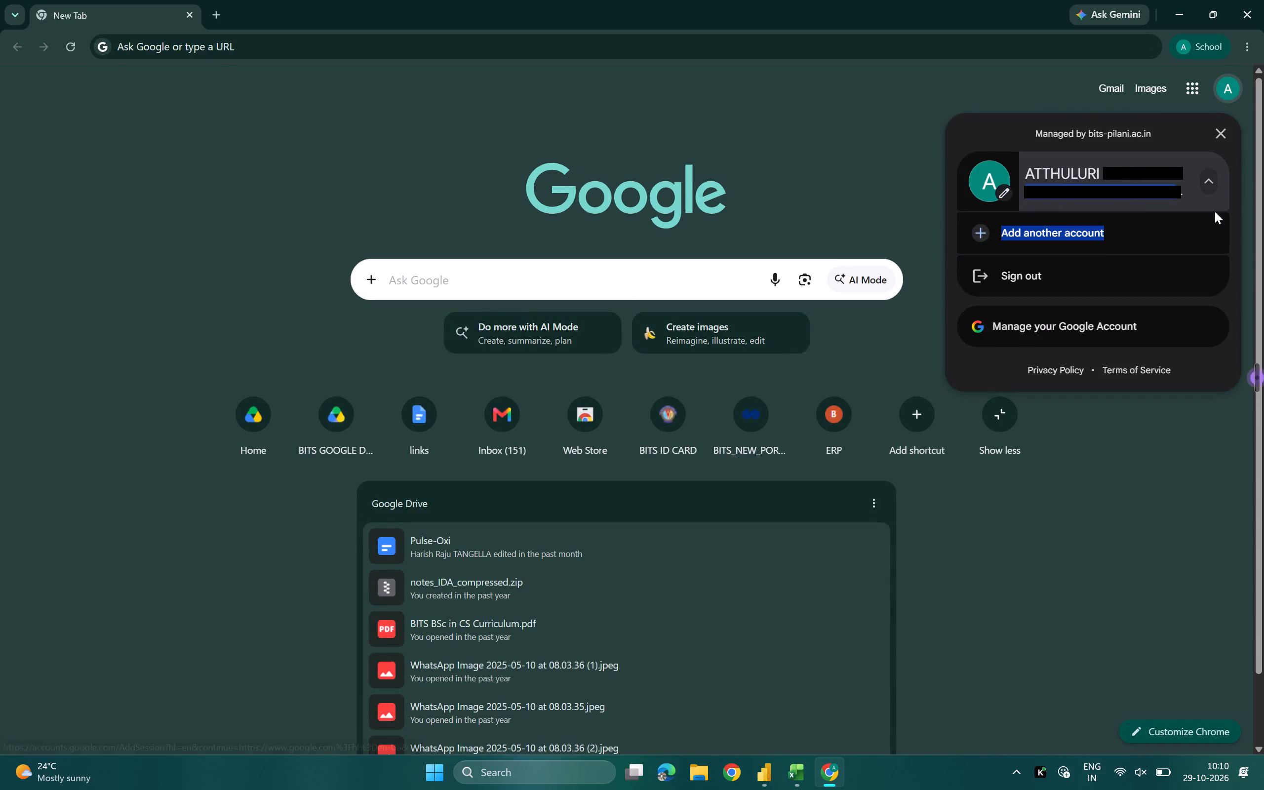
drag(1215, 211, 1215, 201)
key(ctrl+c)
key(ctrl+w)
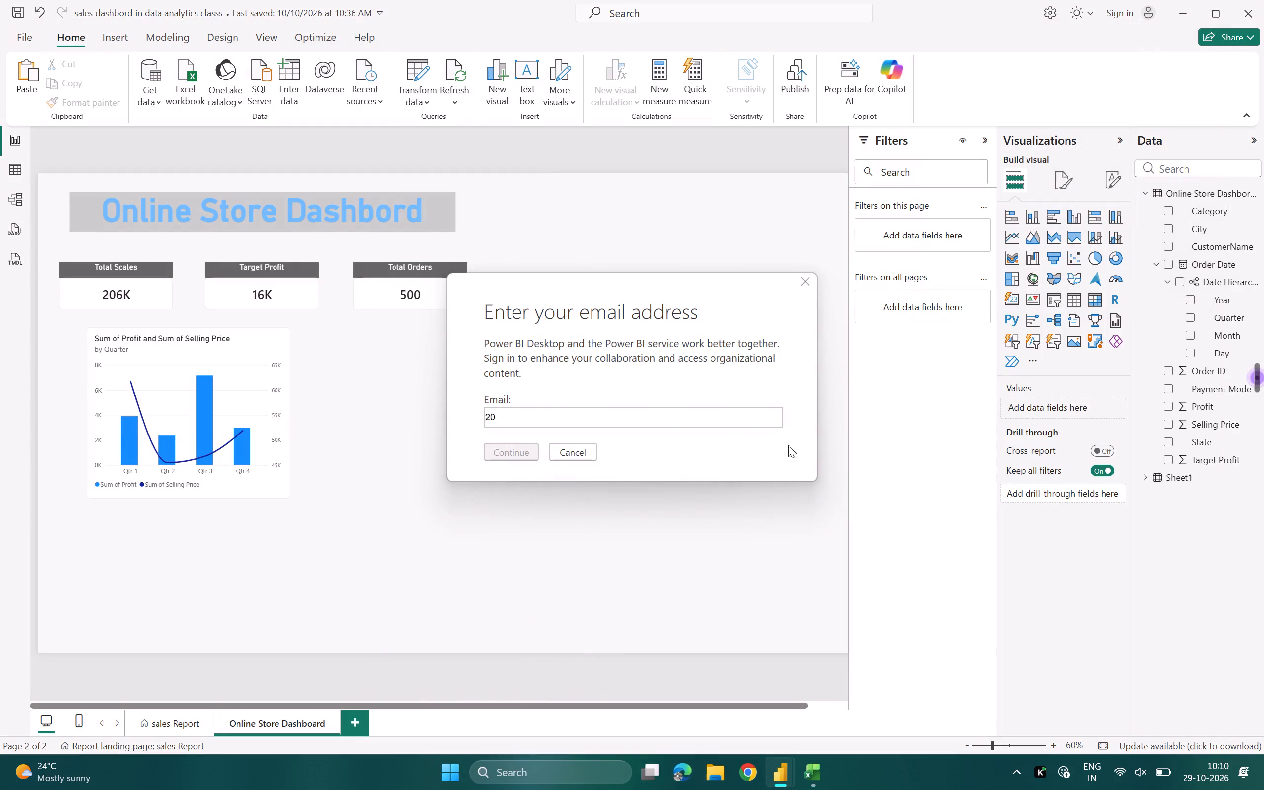
Back in Power BI Desktop, replace the sign-in email entry with the copied school account address and submit it.
ctrl+click(668, 418)
key(ctrl+a)
key(ctrl+v)
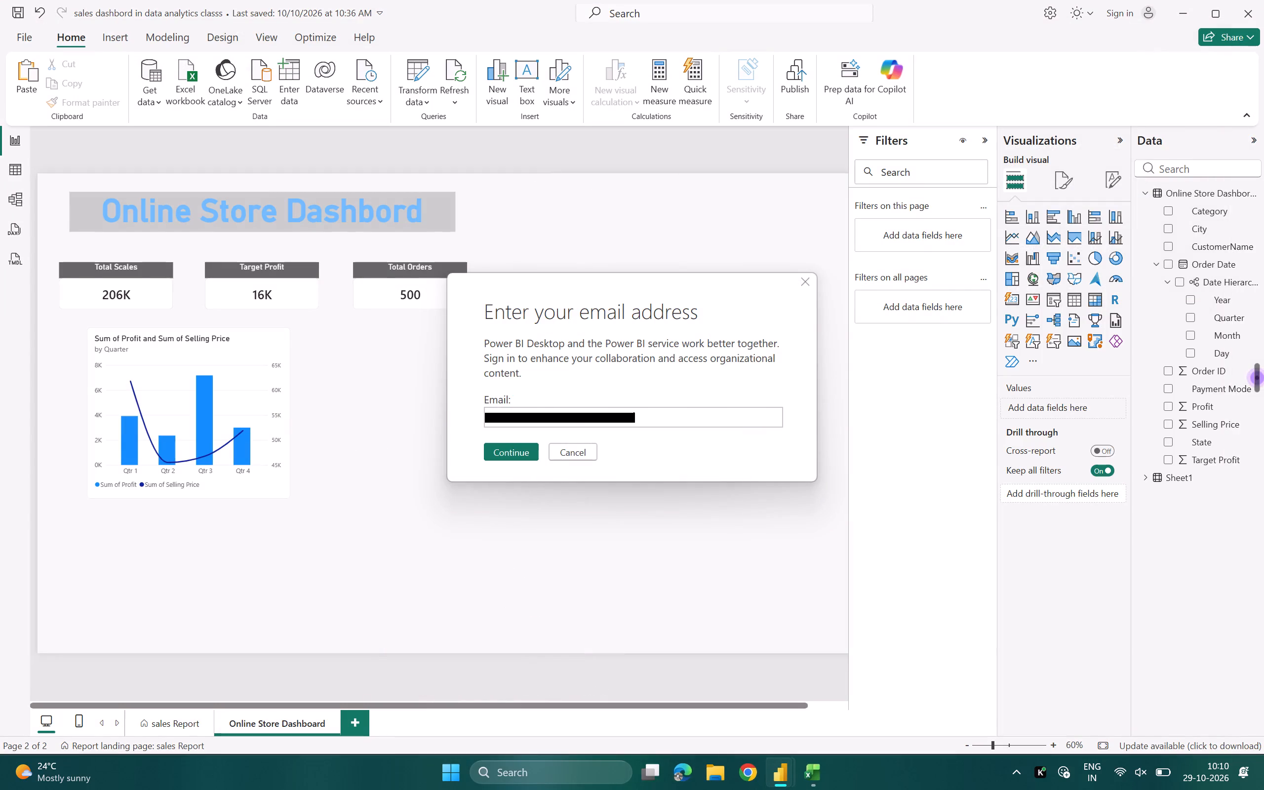
key(Return)
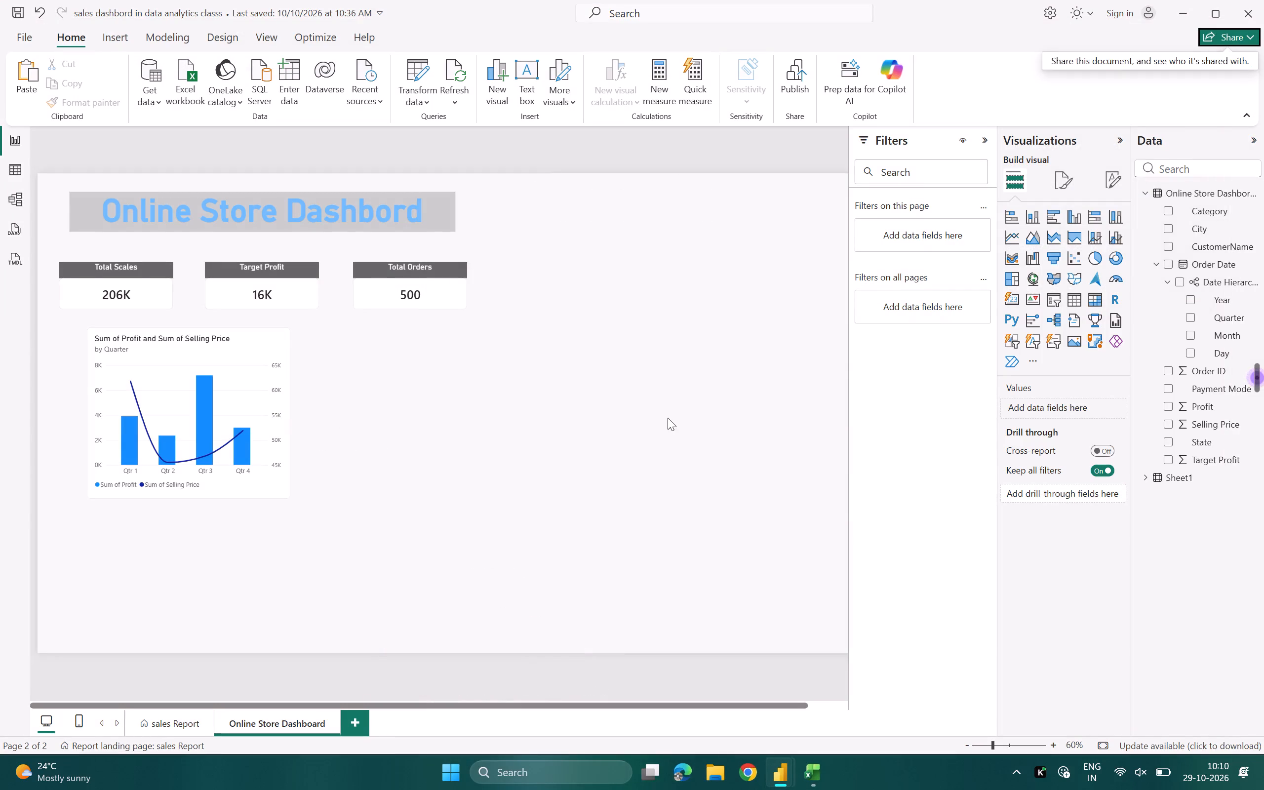
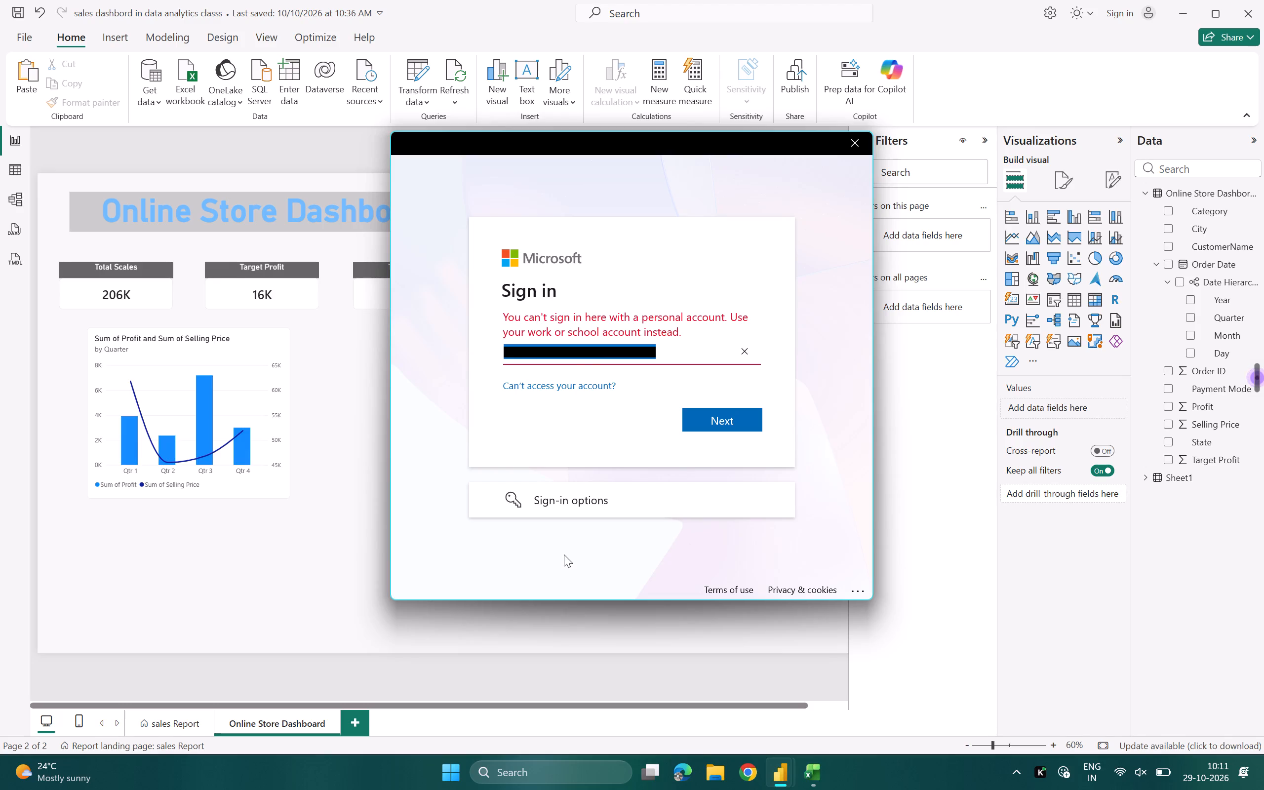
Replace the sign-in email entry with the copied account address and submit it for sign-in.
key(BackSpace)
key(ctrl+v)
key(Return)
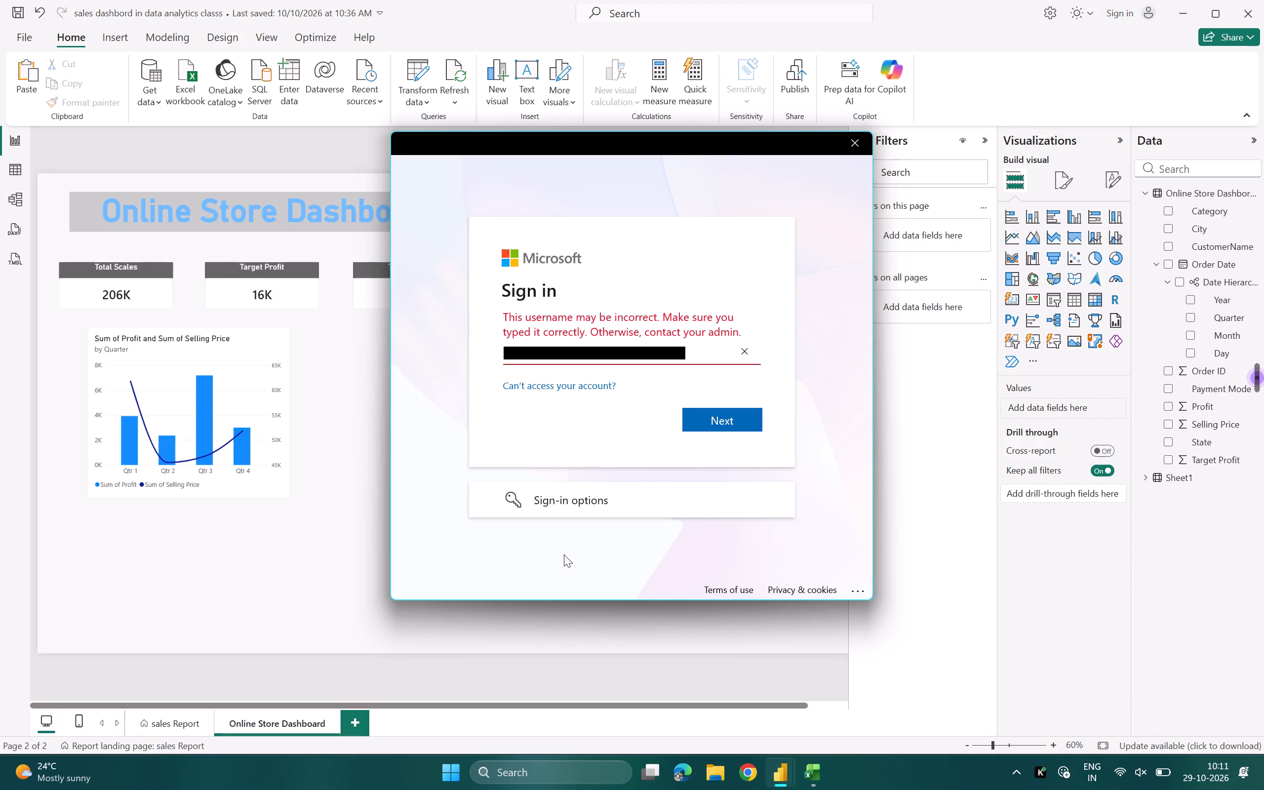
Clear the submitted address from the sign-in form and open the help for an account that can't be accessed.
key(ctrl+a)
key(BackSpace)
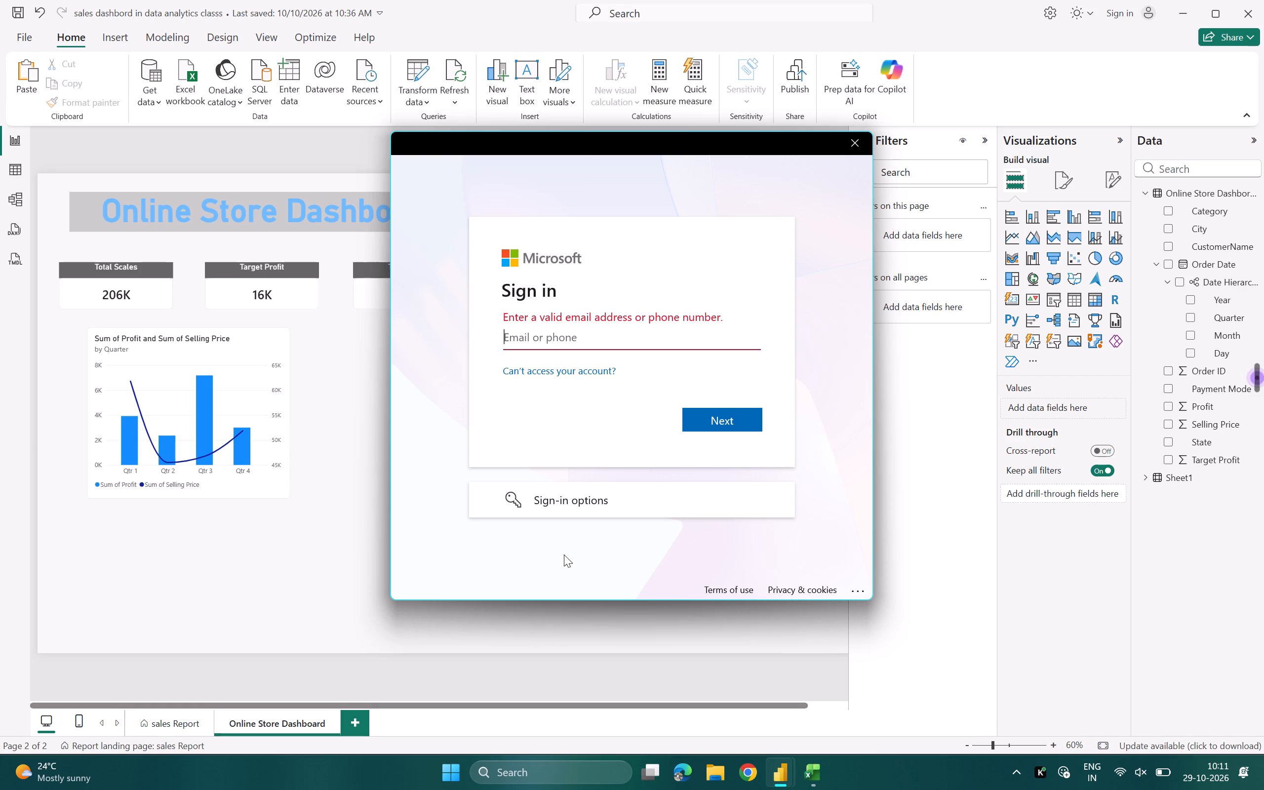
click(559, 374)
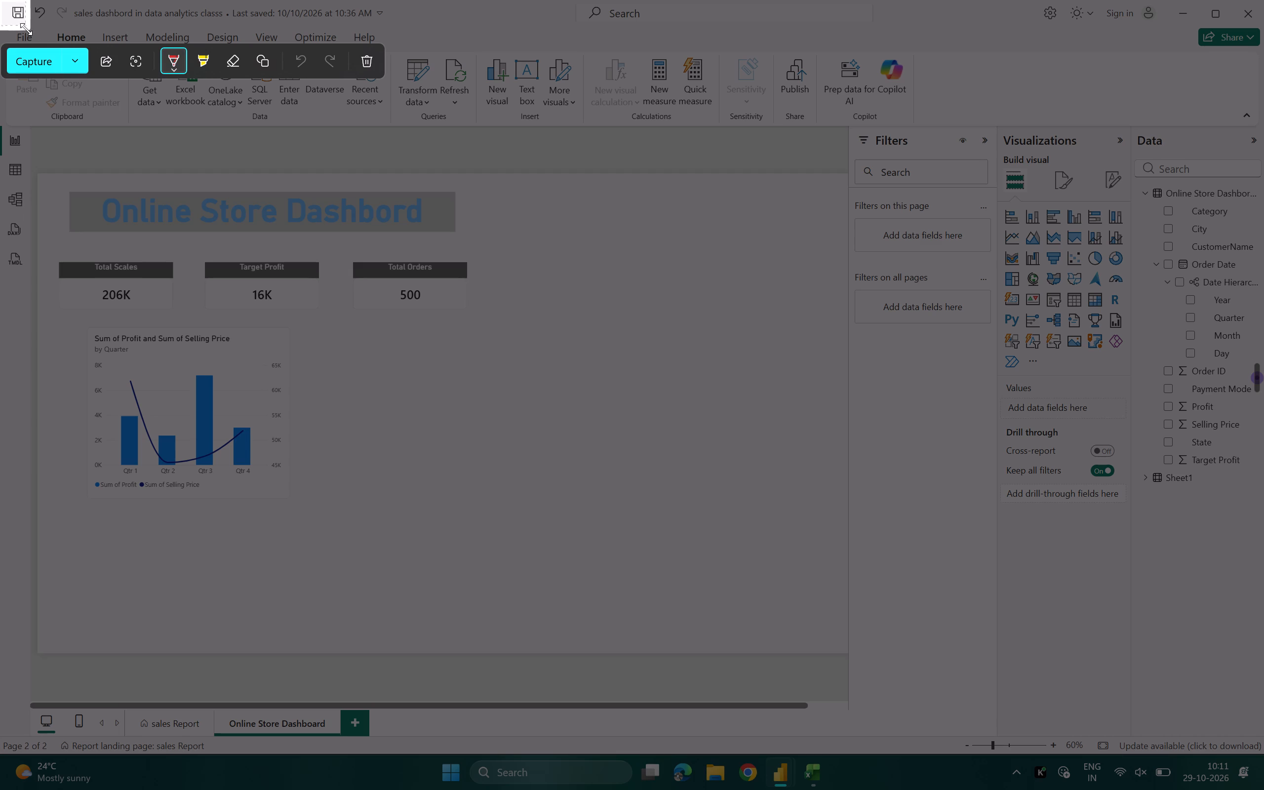
Capture the whole Power BI window showing the dashboard and save the screenshot to the Desktop as Data_analytics_linkedIN_post.png.
drag(26, 29, 1263, 755)
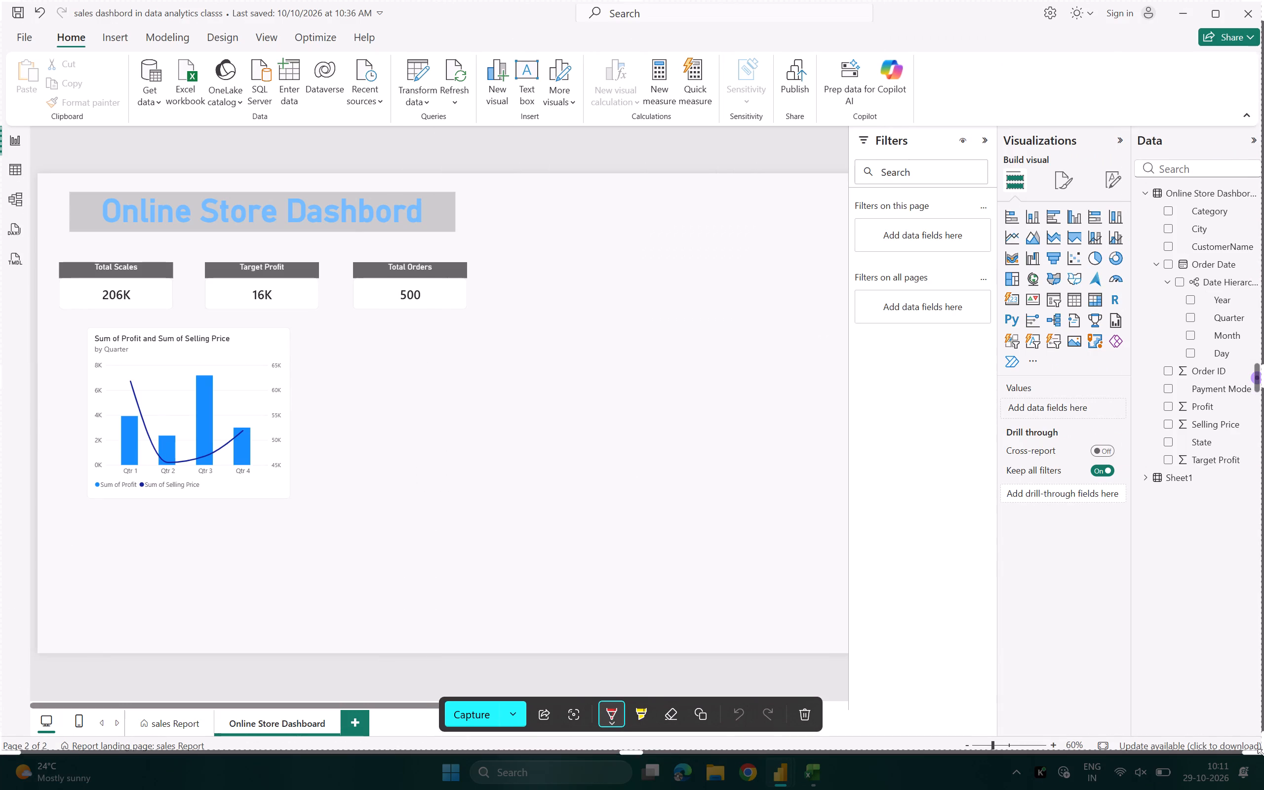
drag(1263, 755, 1263, 759)
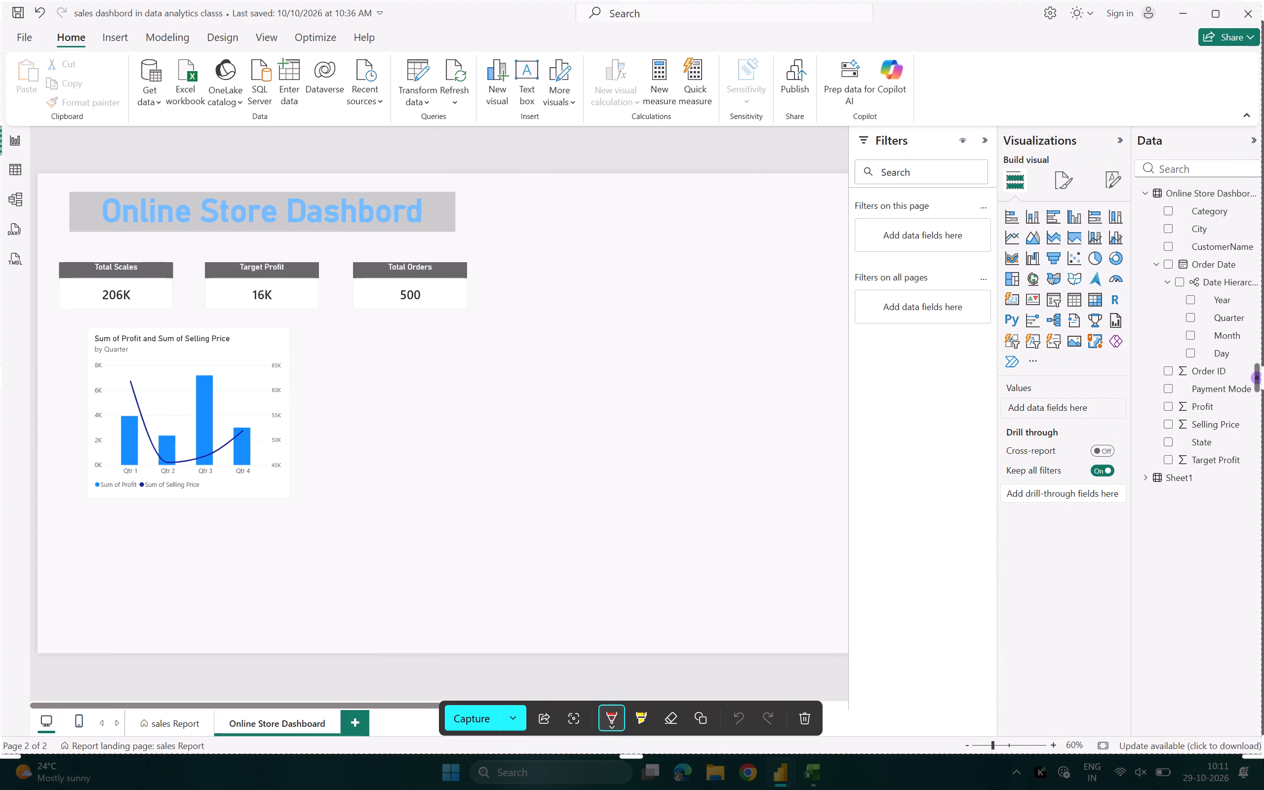
key(ctrl+s)
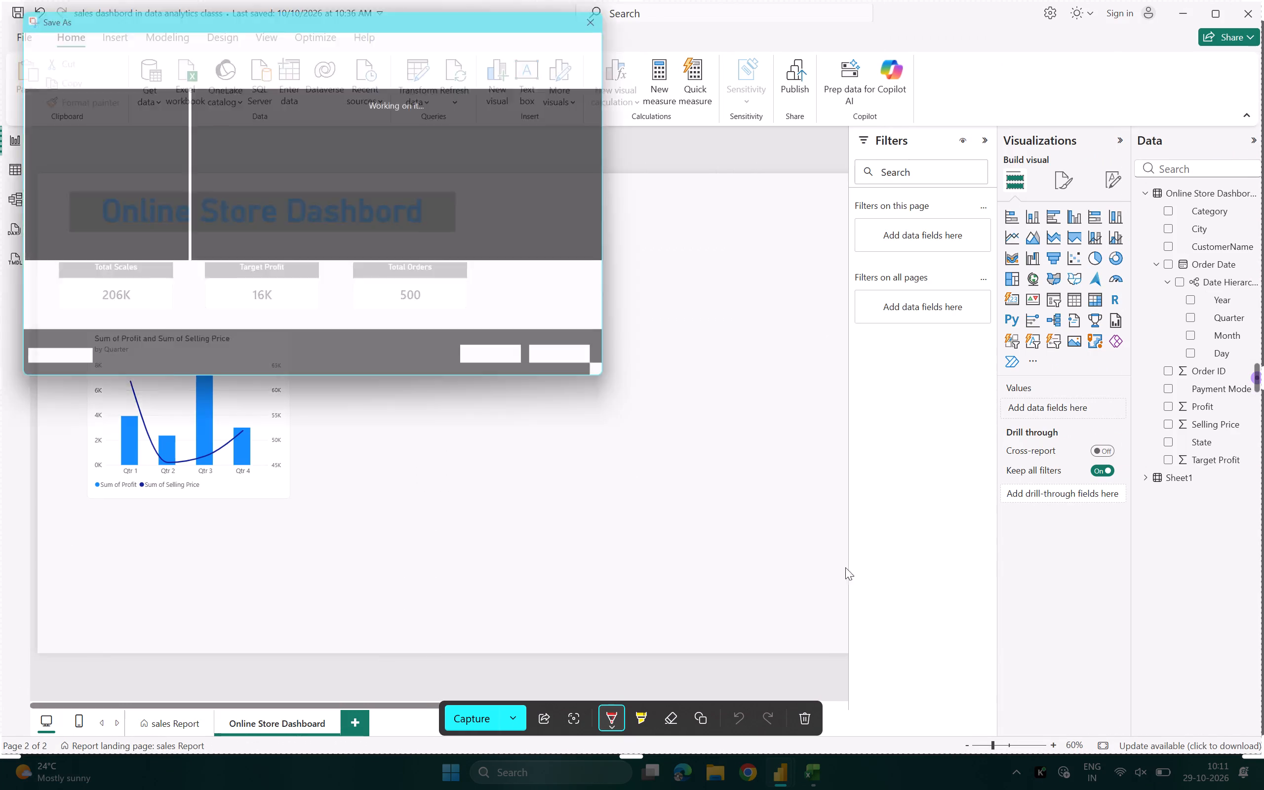
click(227, 284)
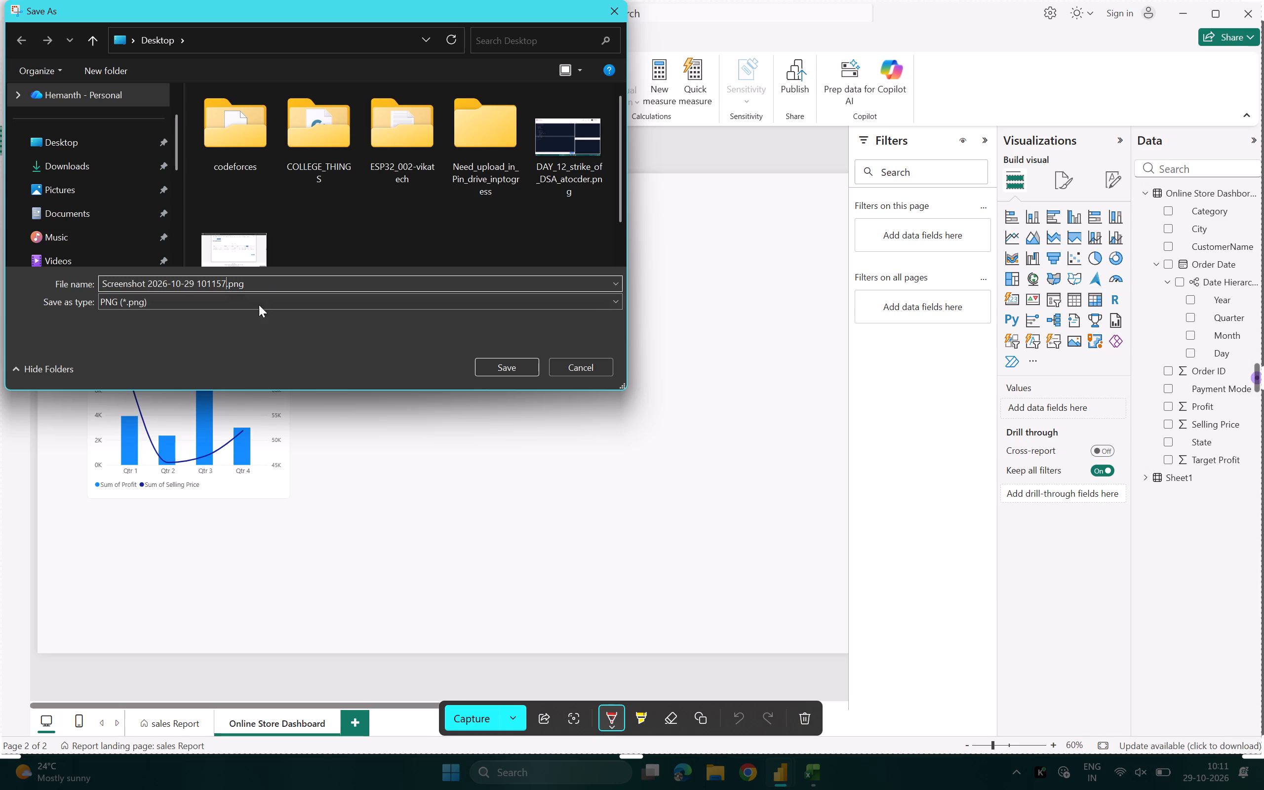
key(BackSpace)
key(BackSpace)
key(BackSpace)
key(BackSpace)
key(BackSpace)
key(BackSpace)
key(BackSpace)
key(BackSpace)
key(BackSpace)
key(BackSpace)
key(BackSpace)
key(BackSpace)
key(BackSpace)
key(BackSpace)
key(BackSpace)
key(BackSpace)
key(BackSpace)
key(BackSpace)
key(BackSpace)
key(BackSpace)
text(Data)
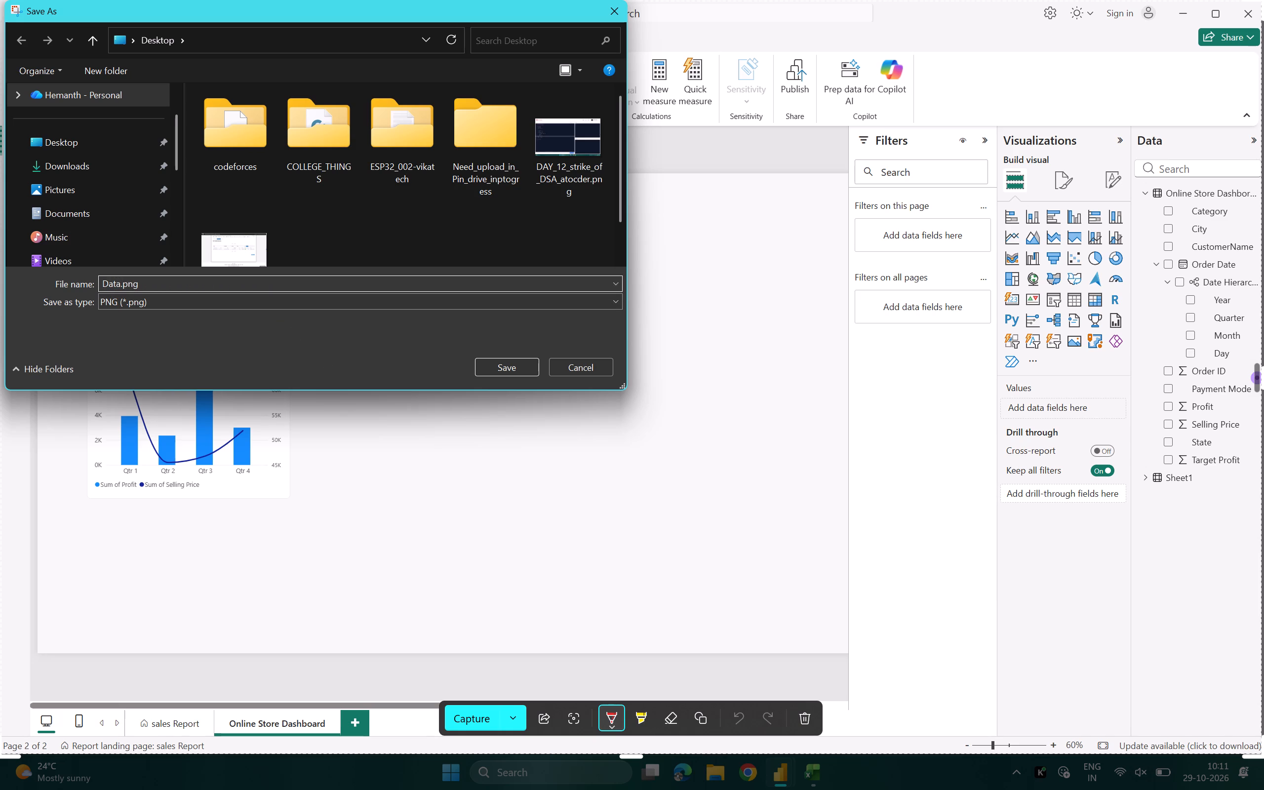
text(_analytics)
key(shift+underscore)
text(linked)
text(IN)
text(_post)
key(Return)
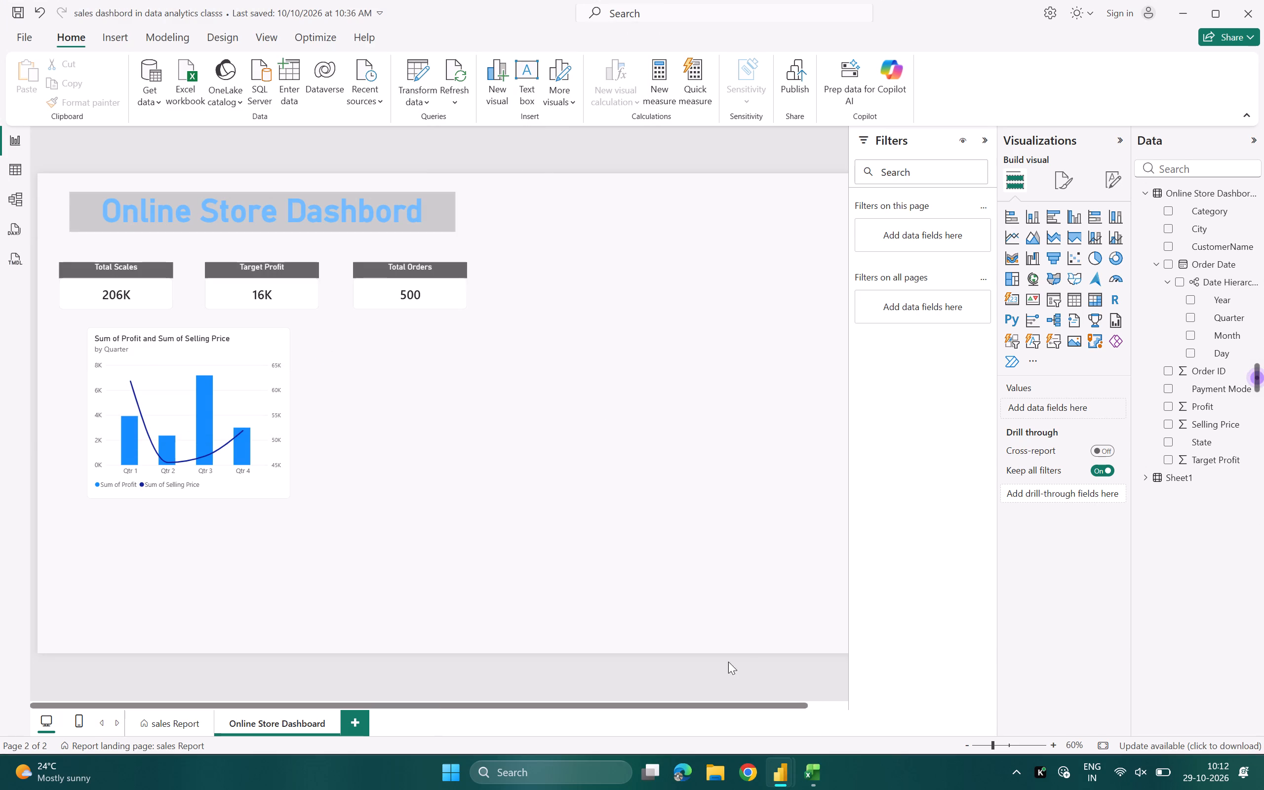
Switch to the Excel dataset workbook, capture its whole window, and save the screenshot to the Desktop as Data_analytics_linkedIN_post-1.png.
click(821, 768)
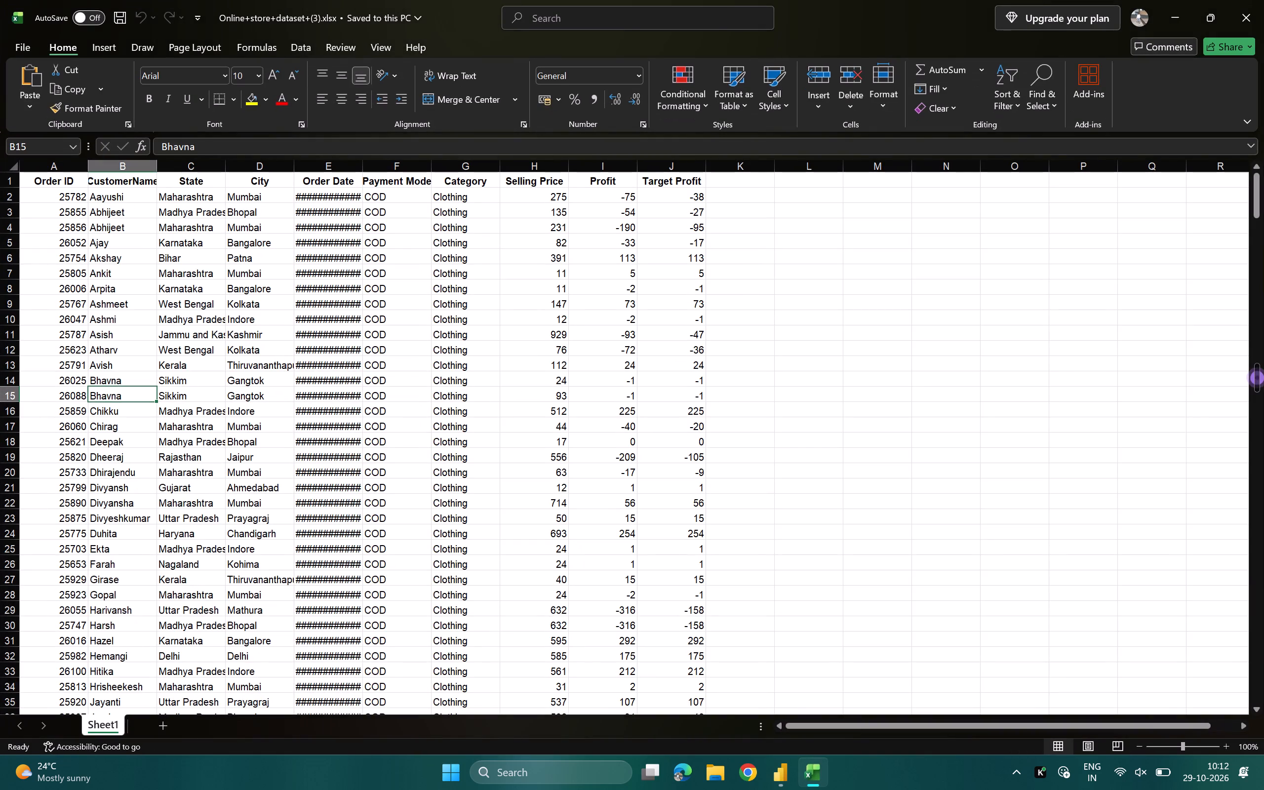
key(shift+super+s)
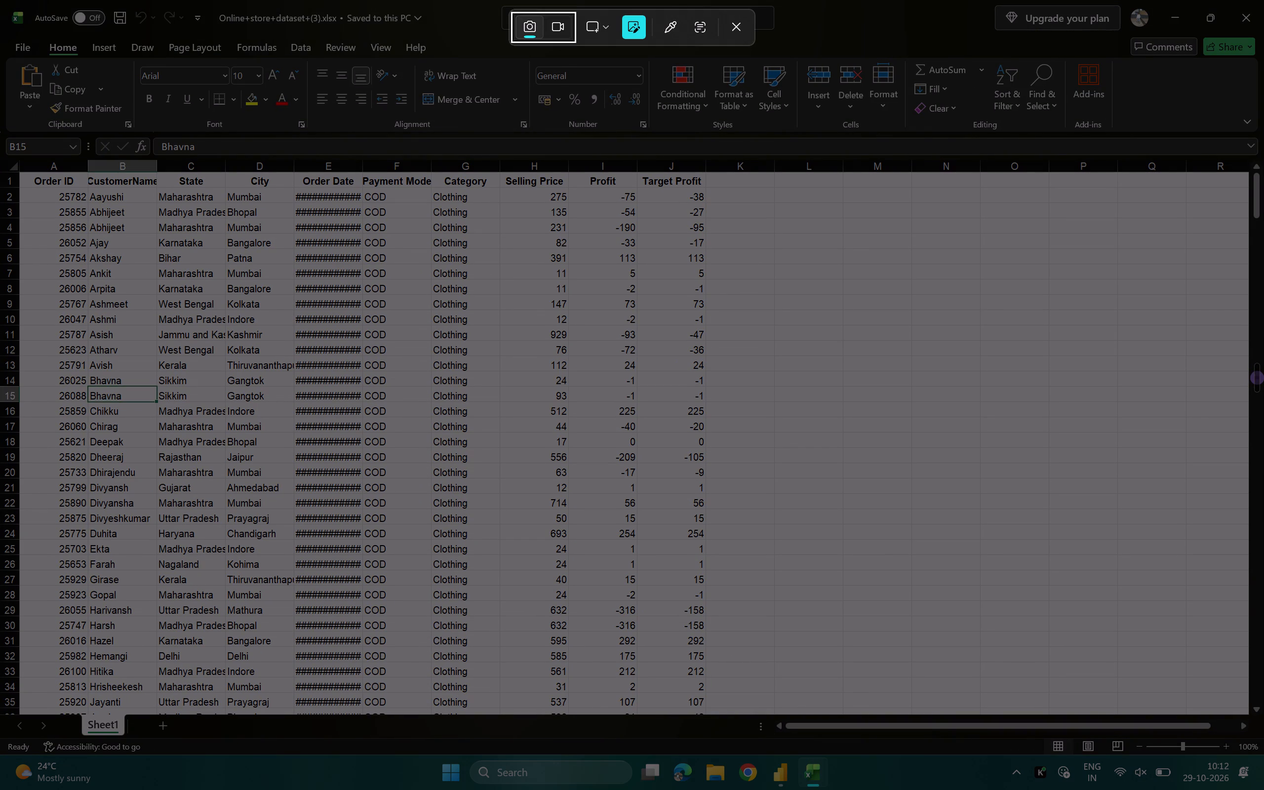
drag(1, 0, 1263, 748)
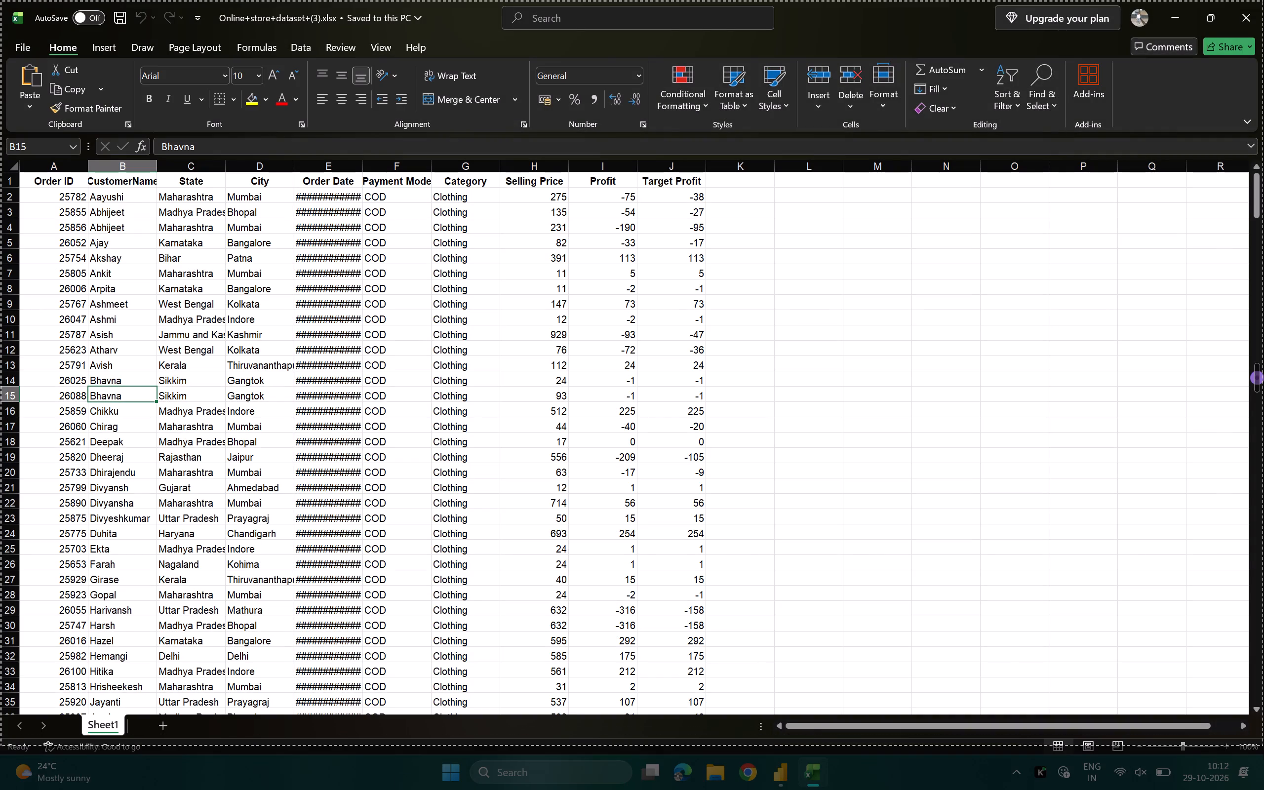
drag(1263, 748, 1263, 748)
key(ctrl+s)
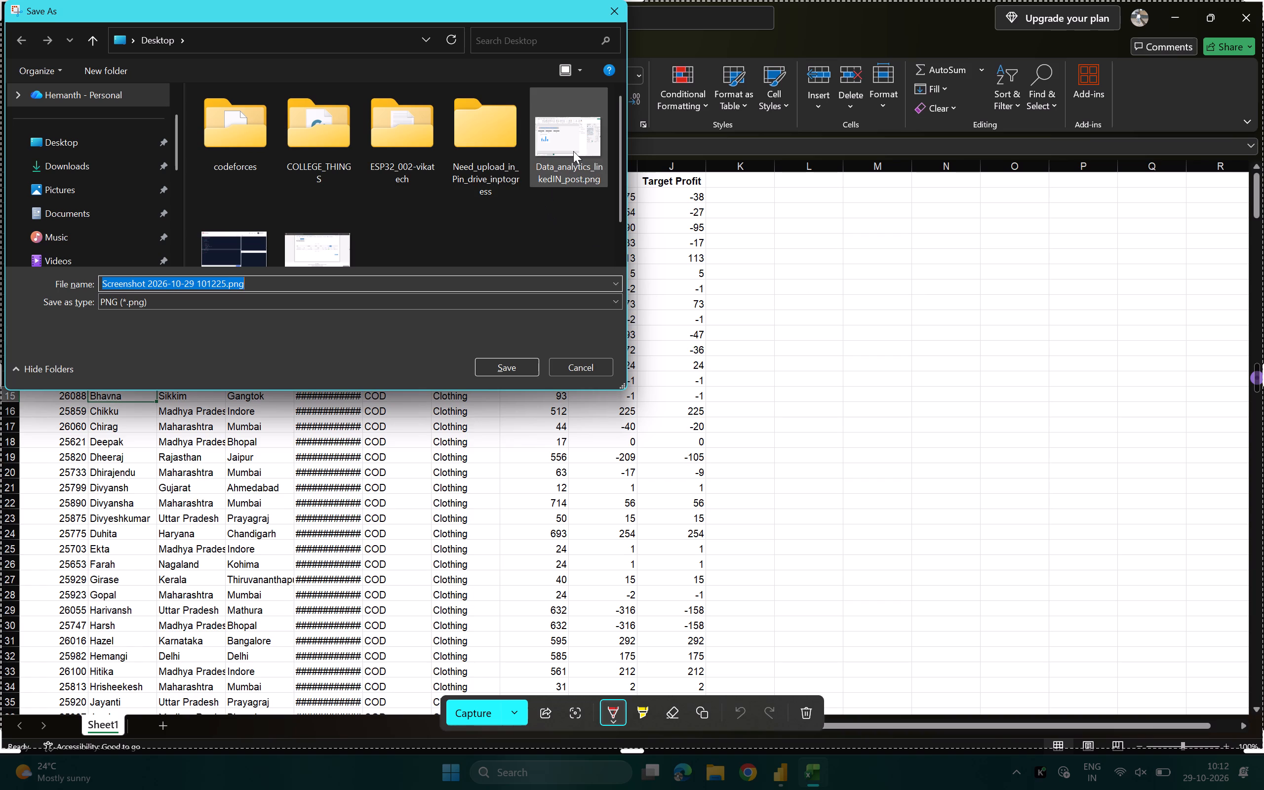
click(573, 151)
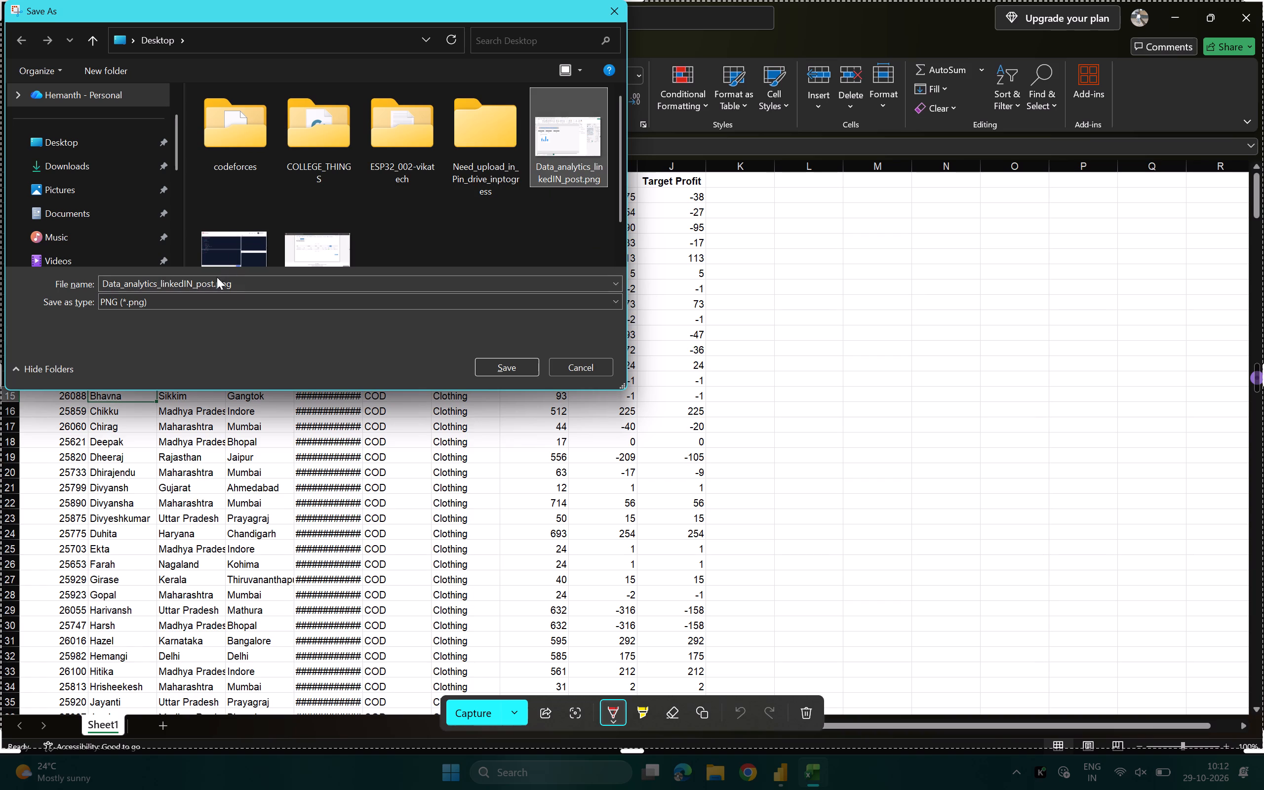
click(213, 281)
click(214, 286)
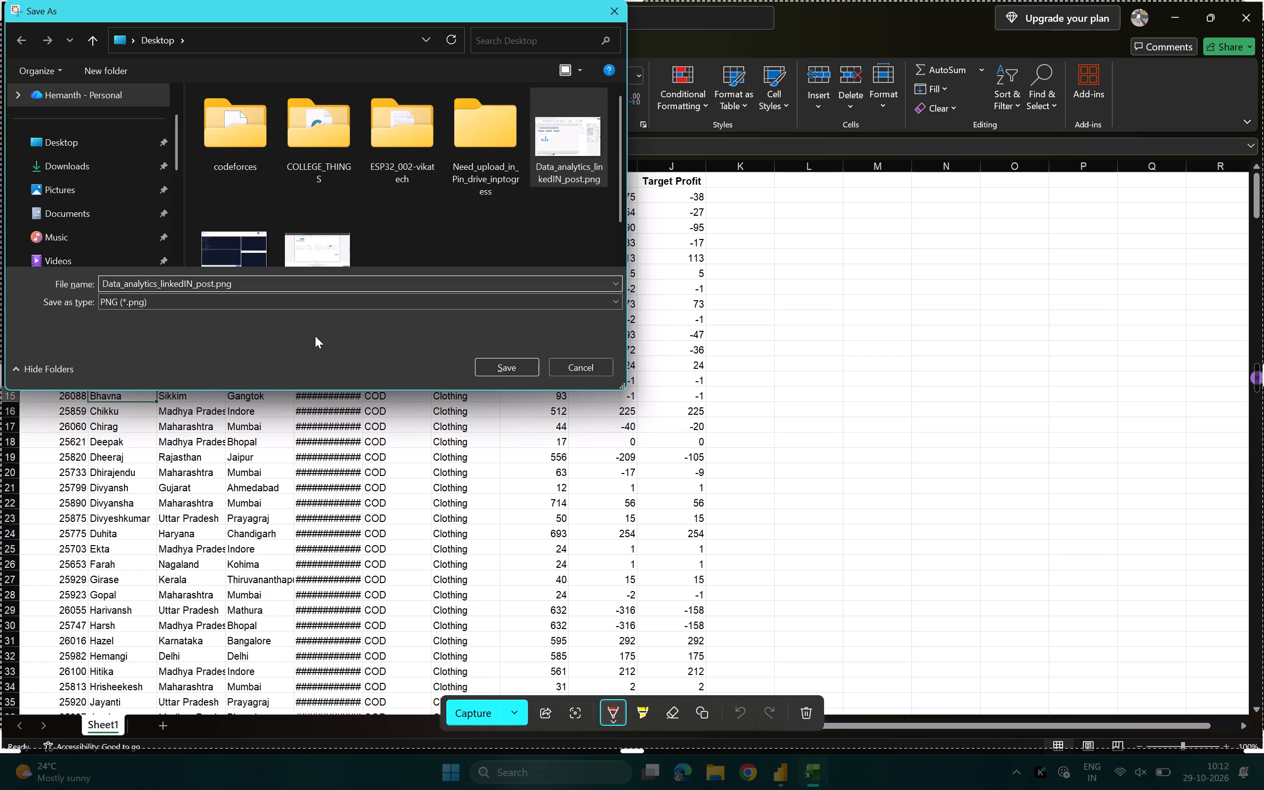
text(-1)
key(Return)
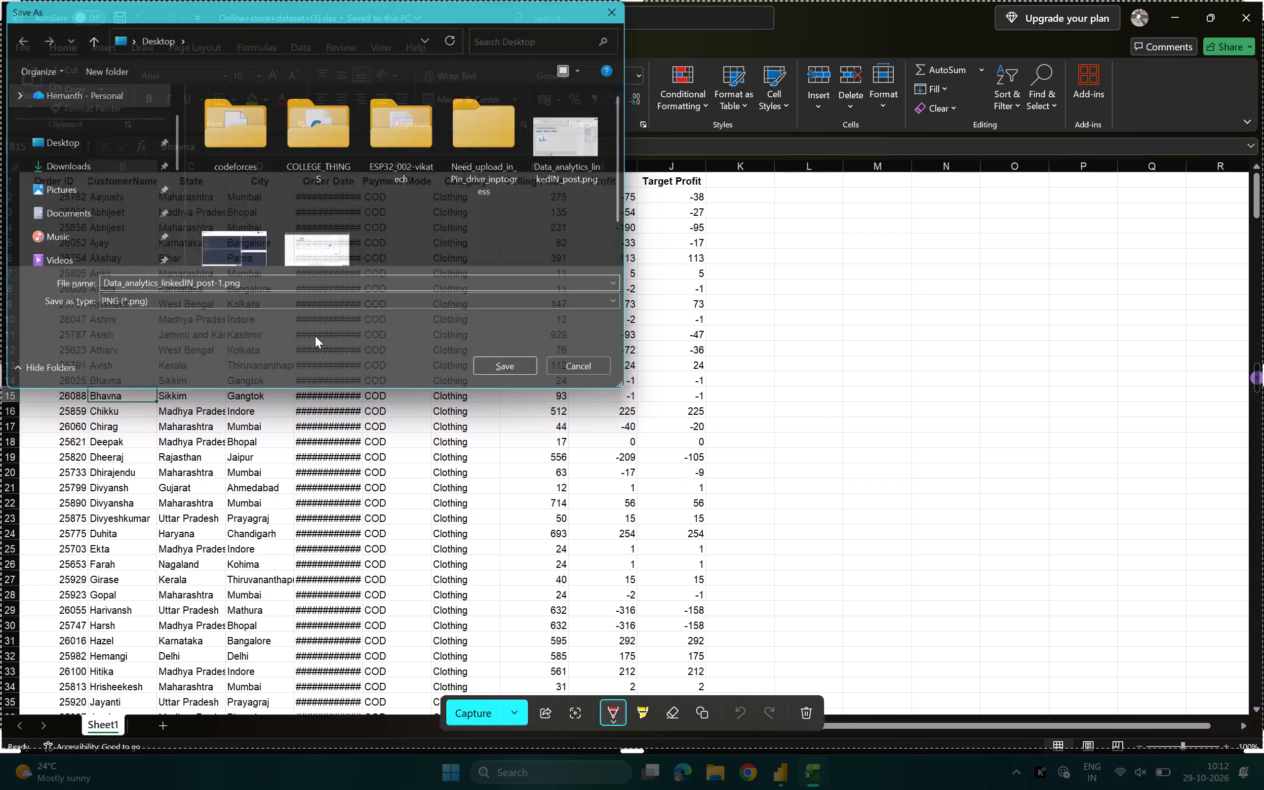
Close the Excel dataset workbook.
click(1249, 0)
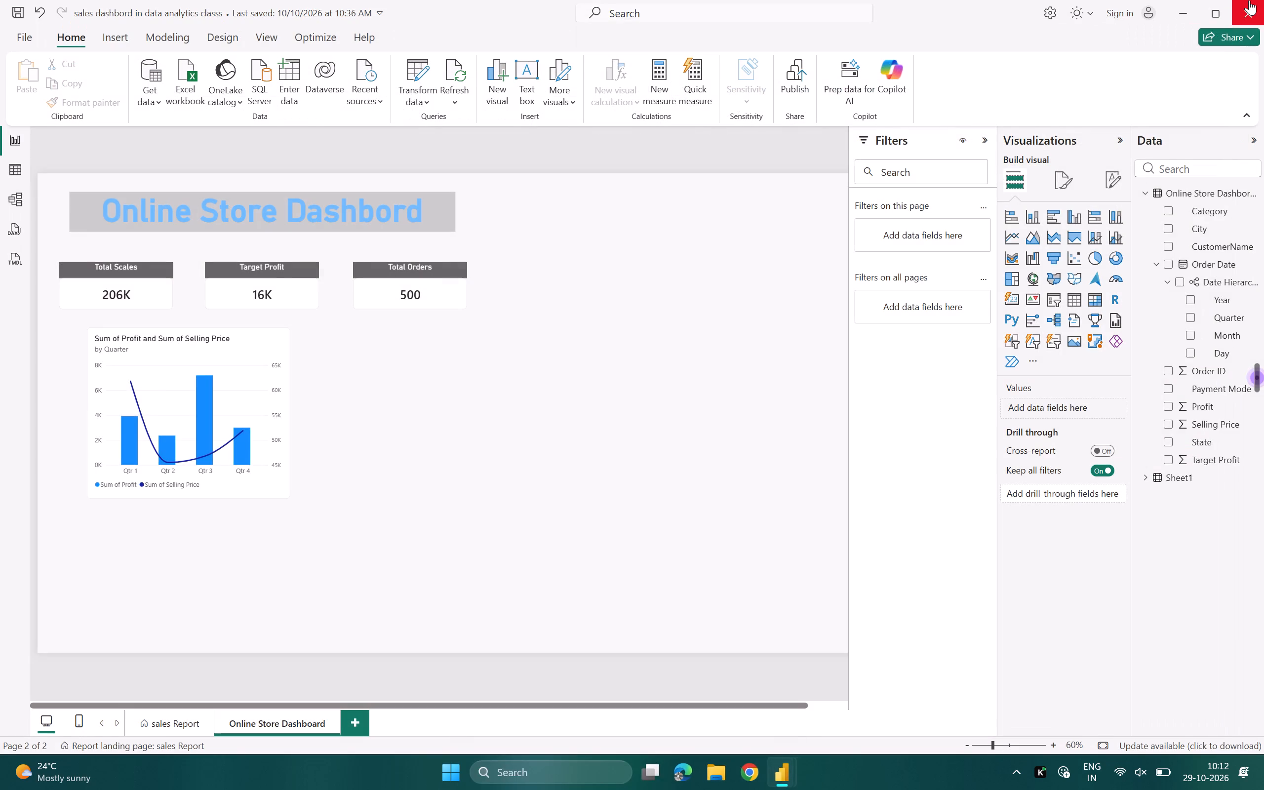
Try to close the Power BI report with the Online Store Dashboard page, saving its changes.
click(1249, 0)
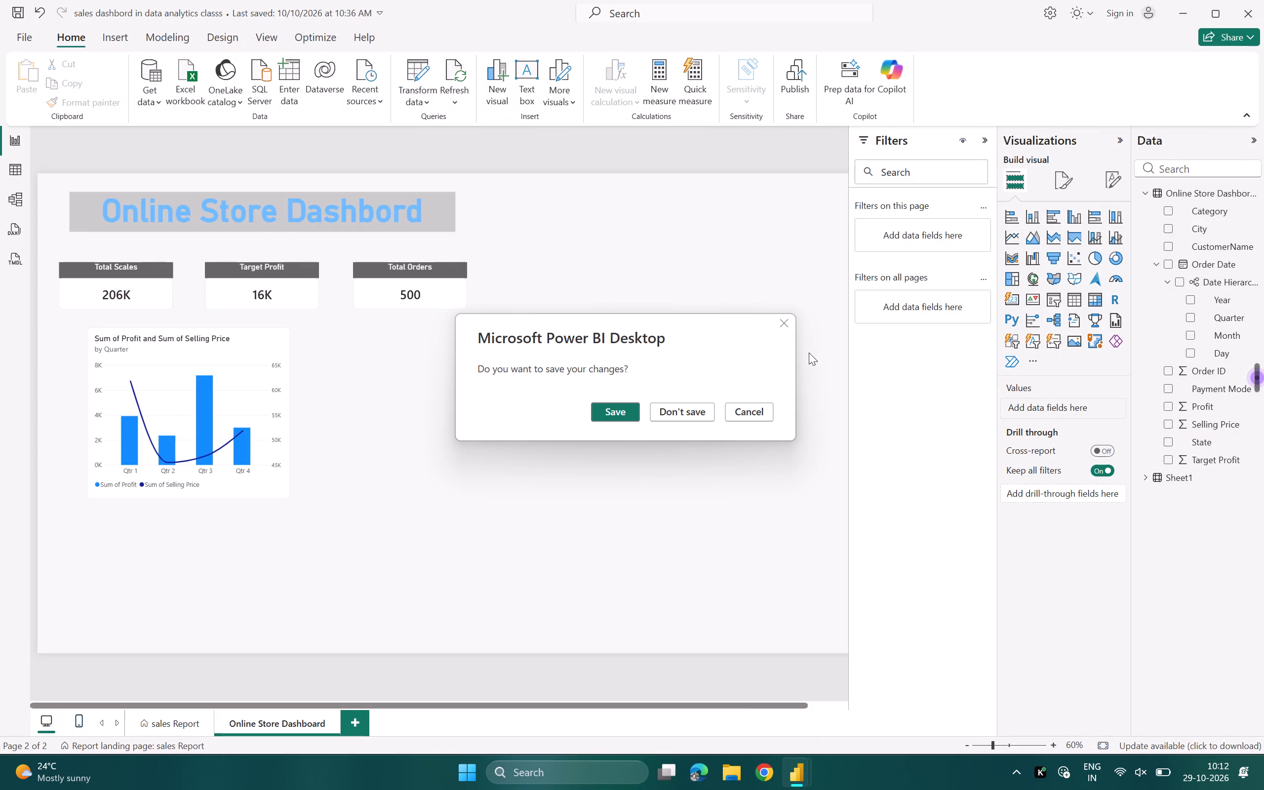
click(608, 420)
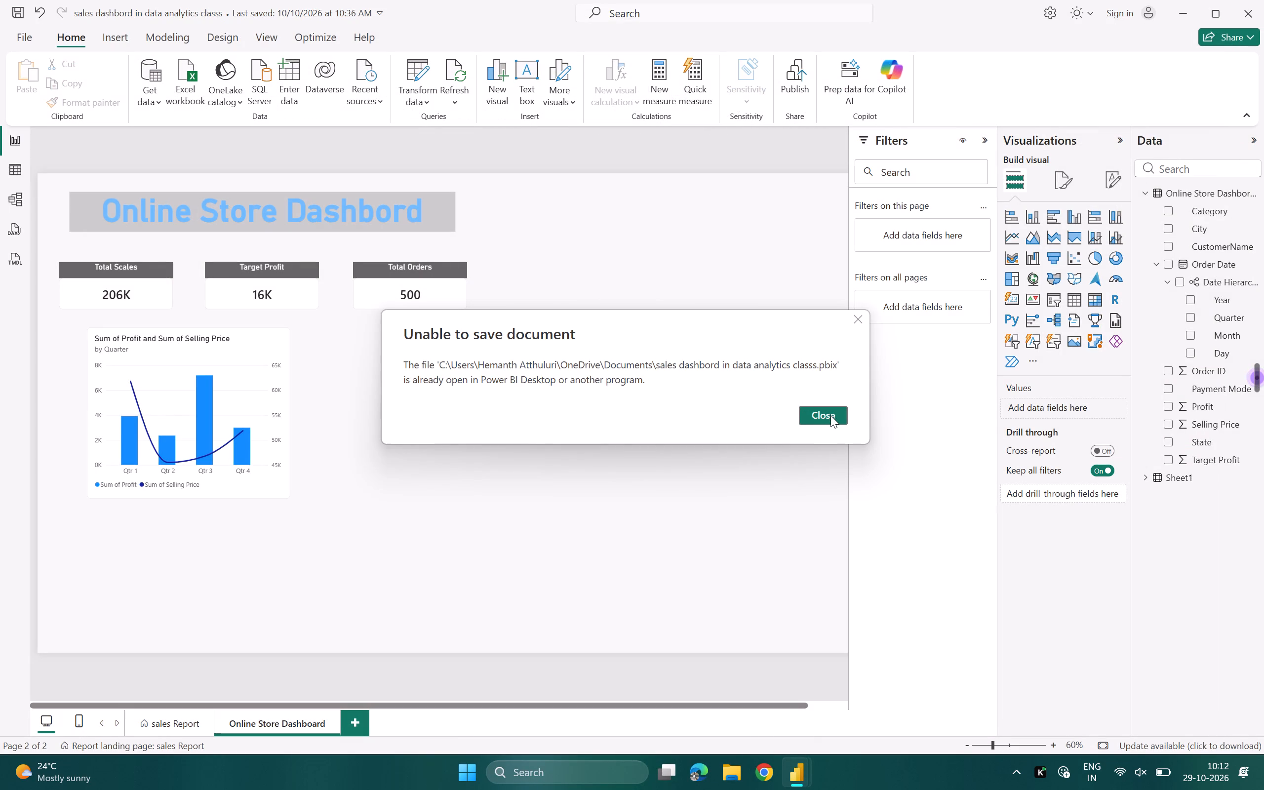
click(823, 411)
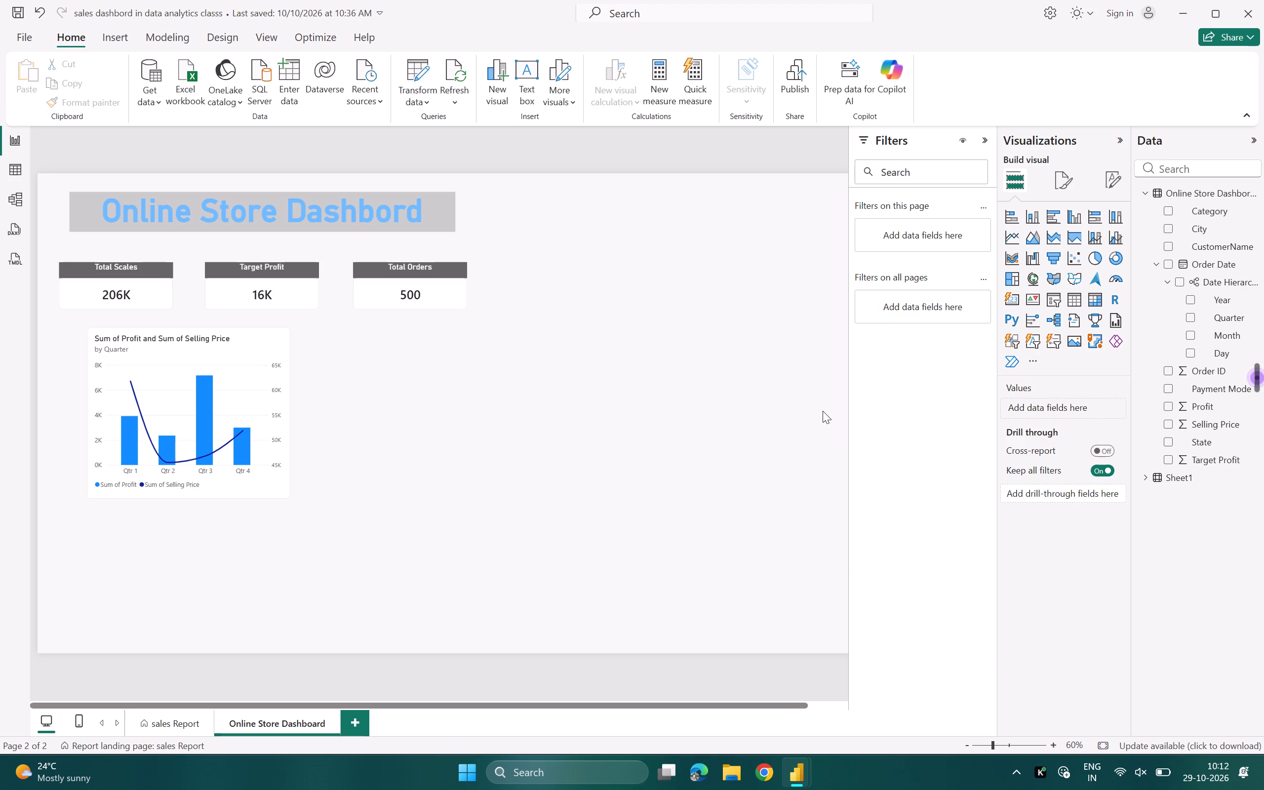
Switch to the other open Power BI window of the same report and delete its empty Page 1.
click(798, 774)
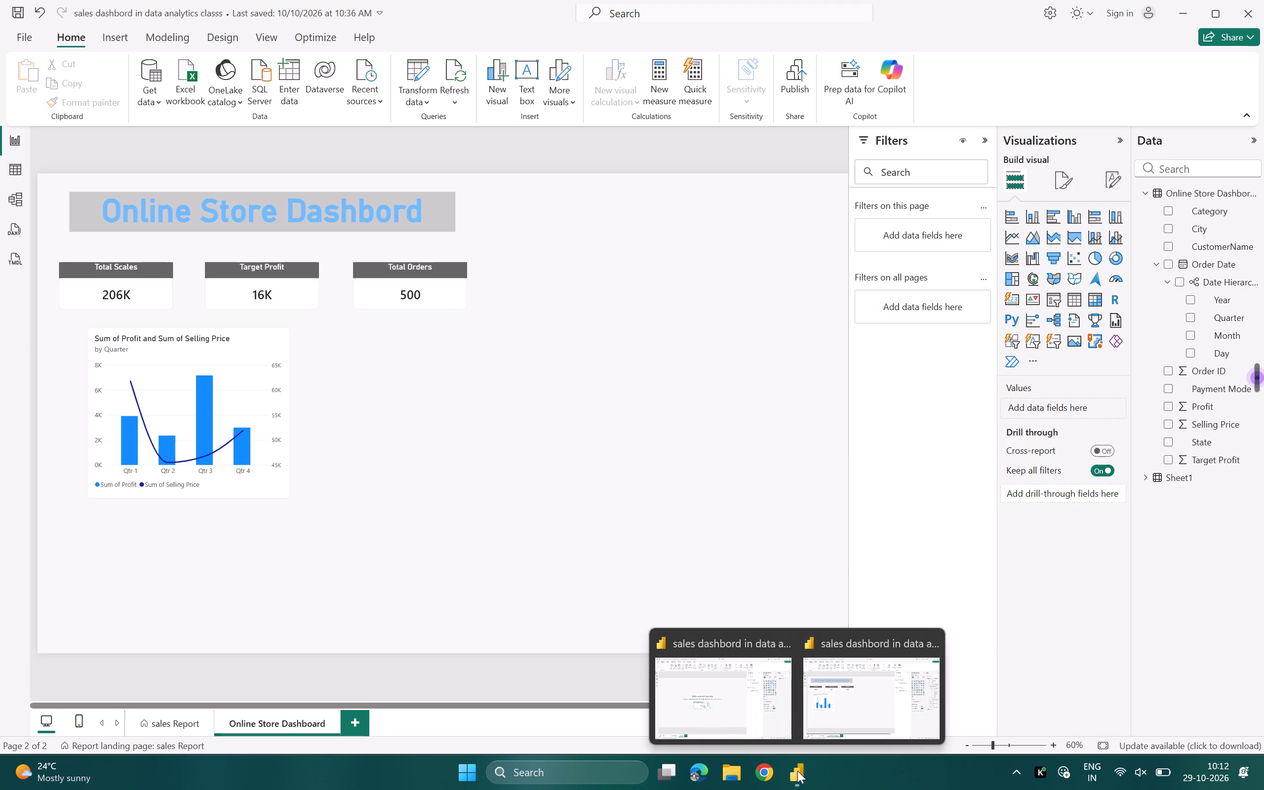
click(747, 704)
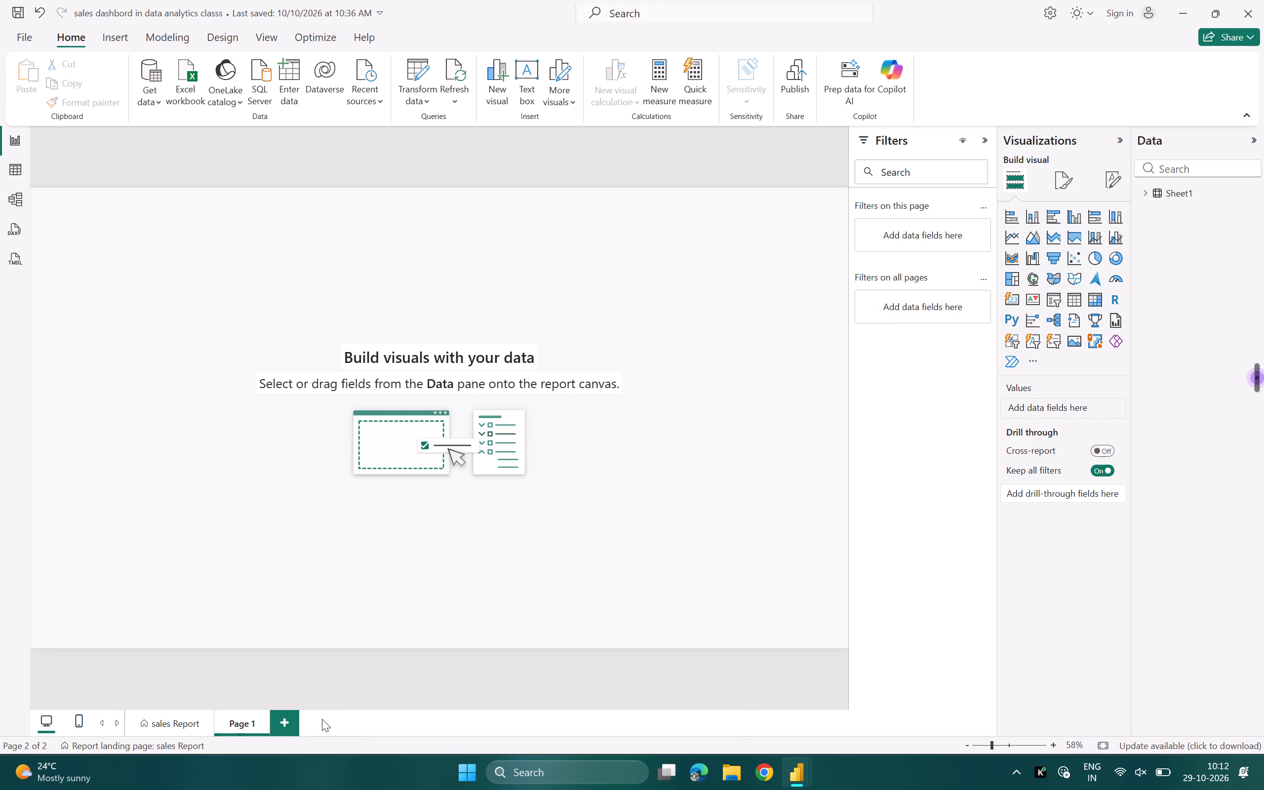
click(262, 715)
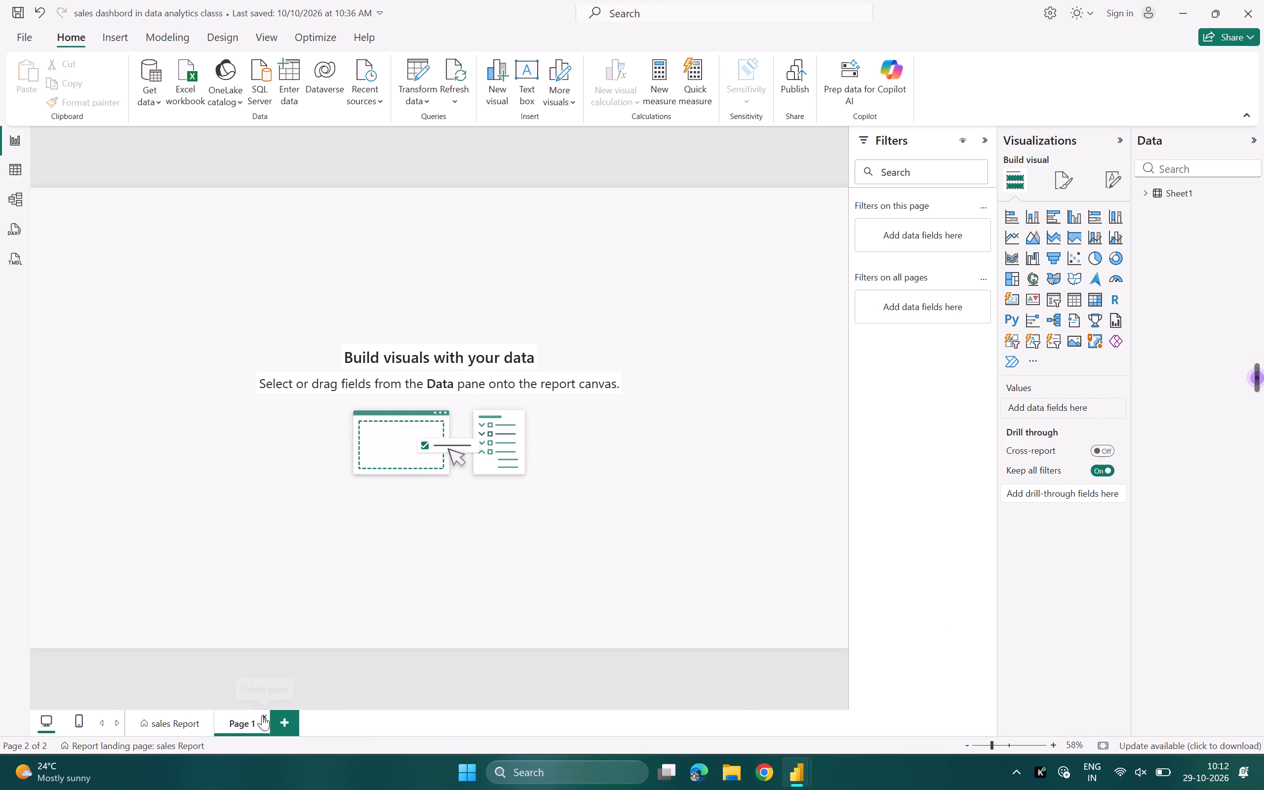